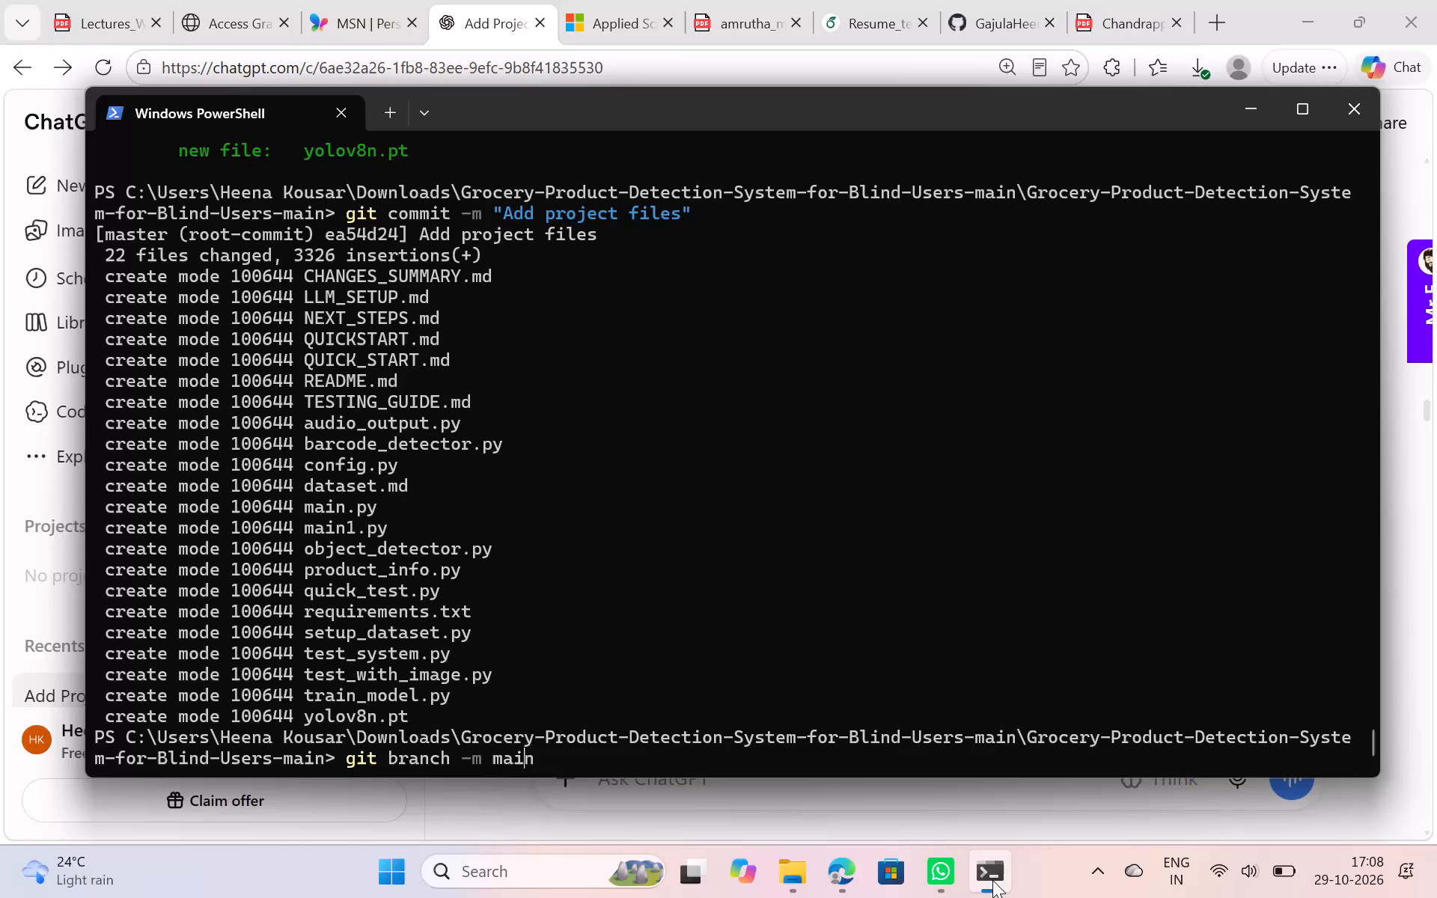
Correct the pending branch rename command to git branch -M main and run it.
key("Left")
key("Left")
key("Left")
key("BackSpace")
key("shift+m")
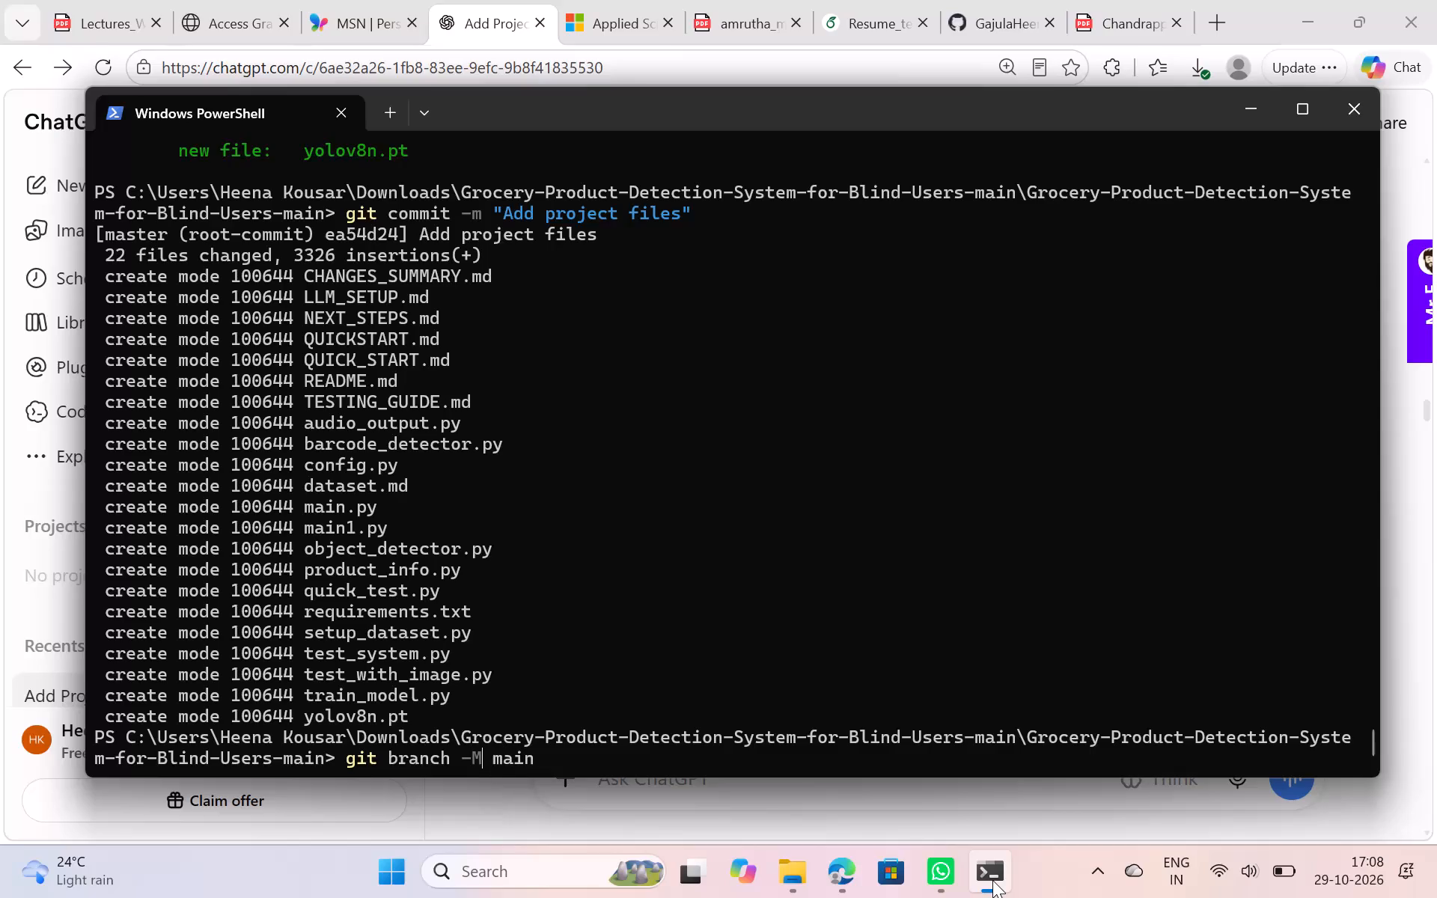
key("Right")
key("Right")
key("Right")
key("Right")
key("Right")
key("Return")
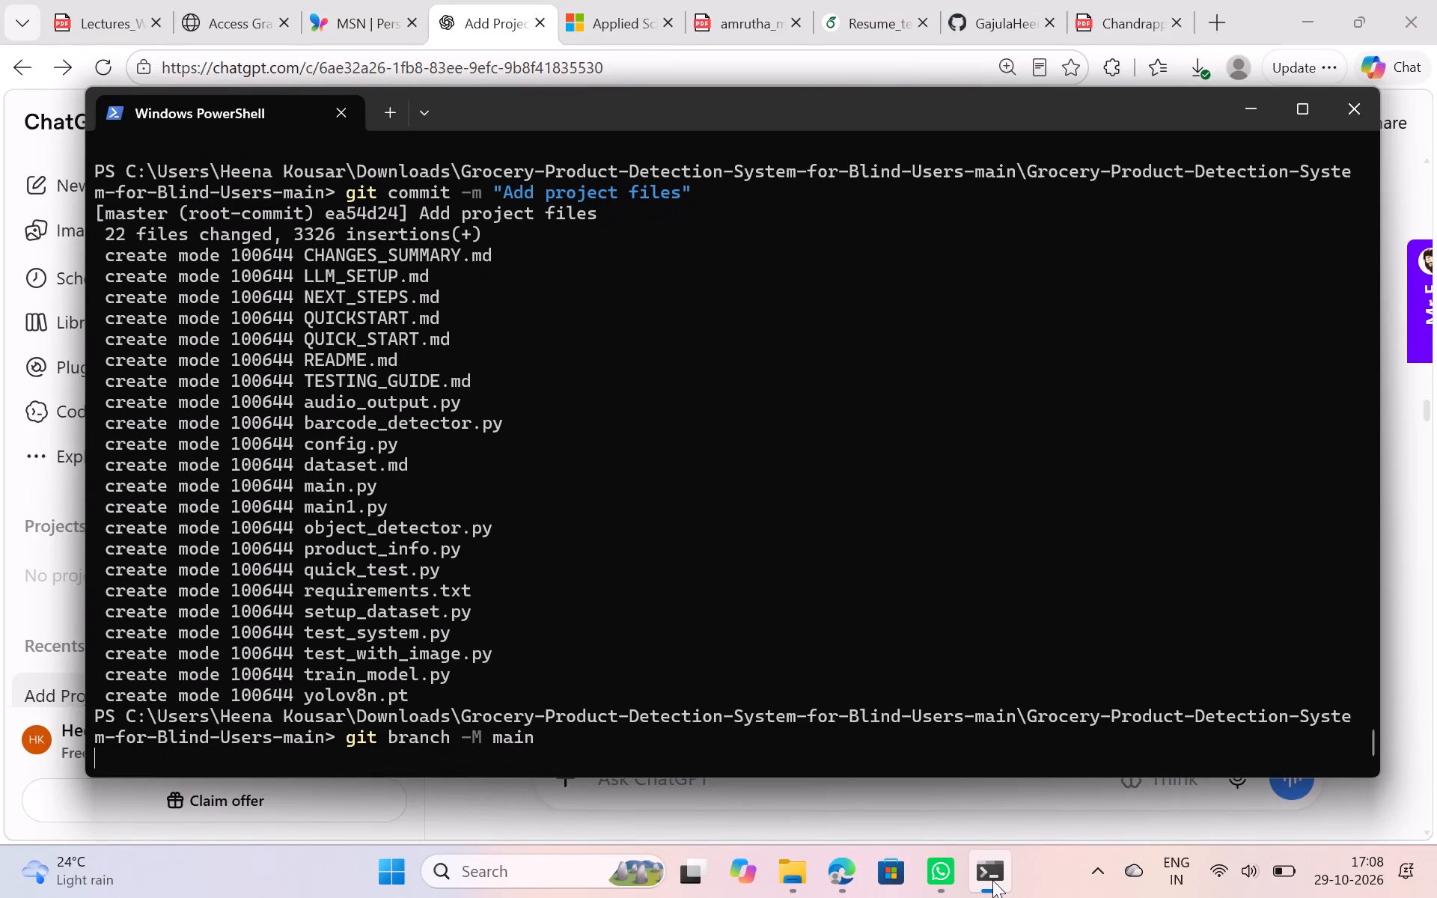
Check the ChatGPT instructions for the push command, then run git push -u origin main in PowerShell.
left_click(1251, 129)
scroll(1062, 415, "down", 4)
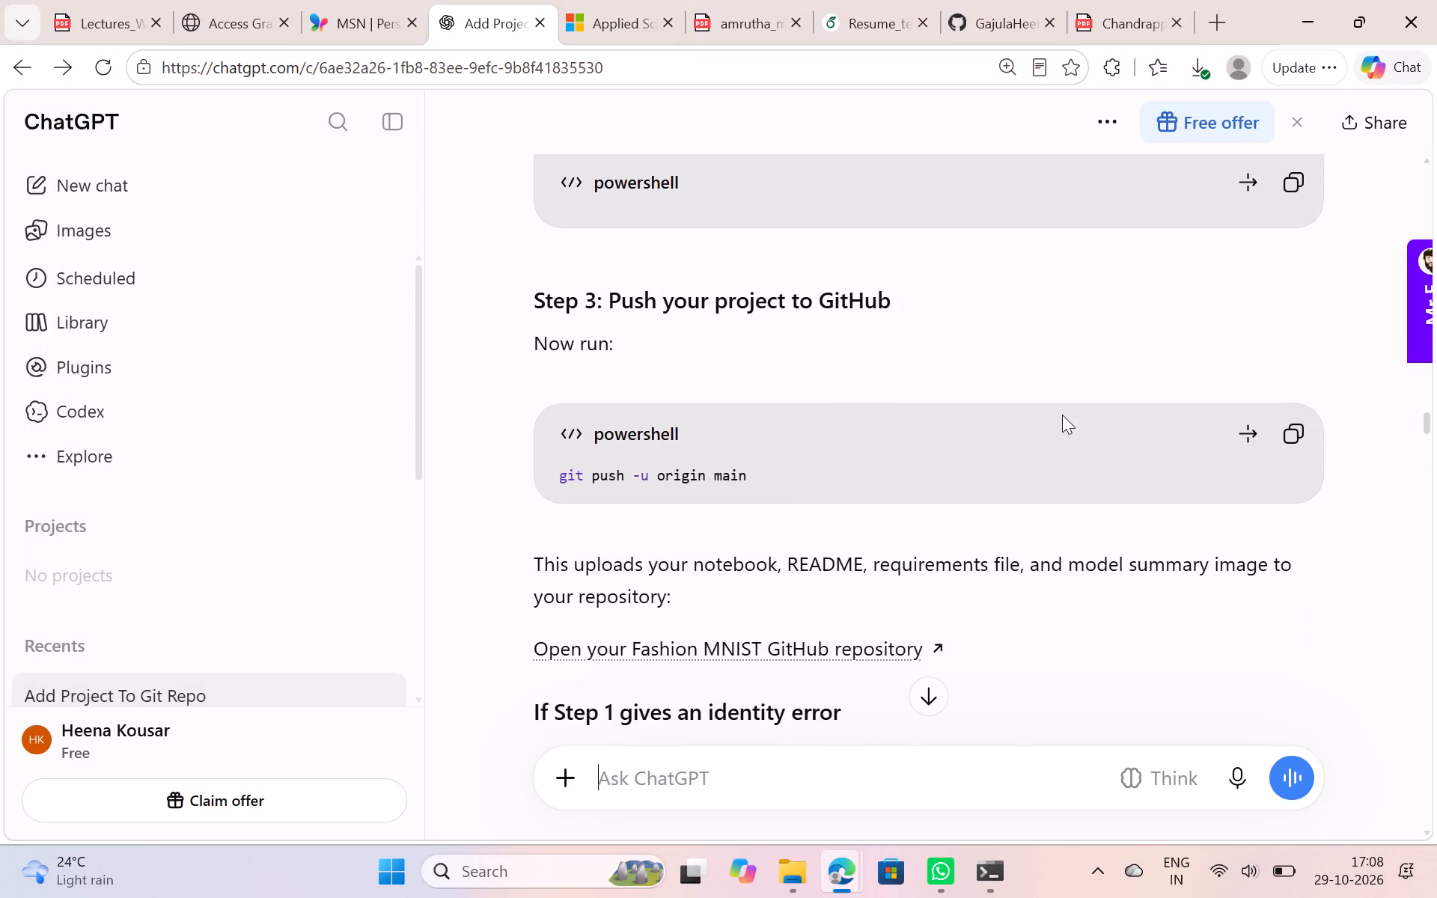
left_click(985, 869)
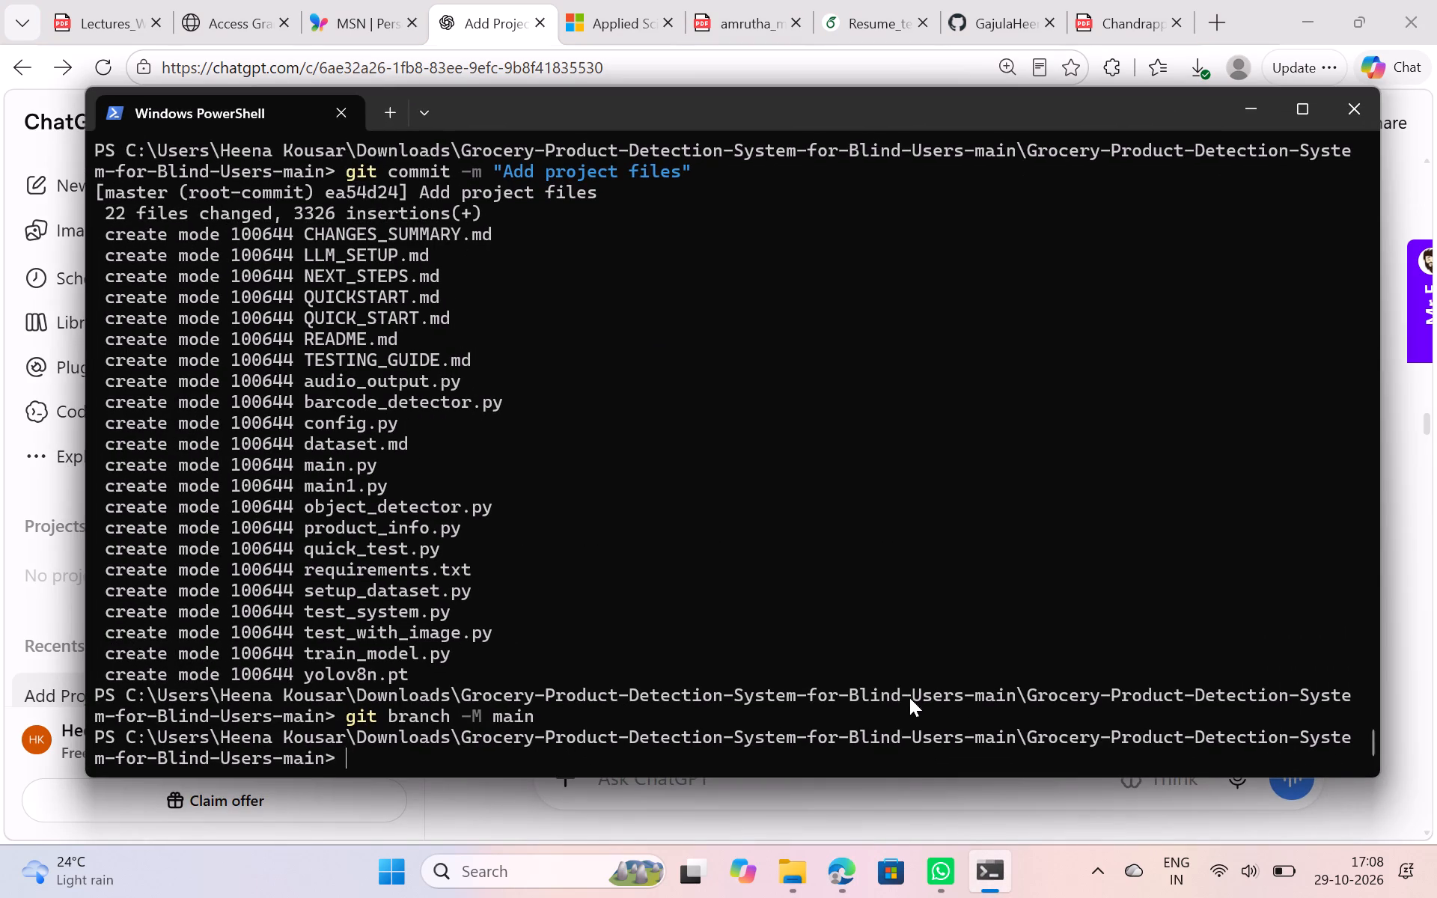
type("git push -u origin mi")
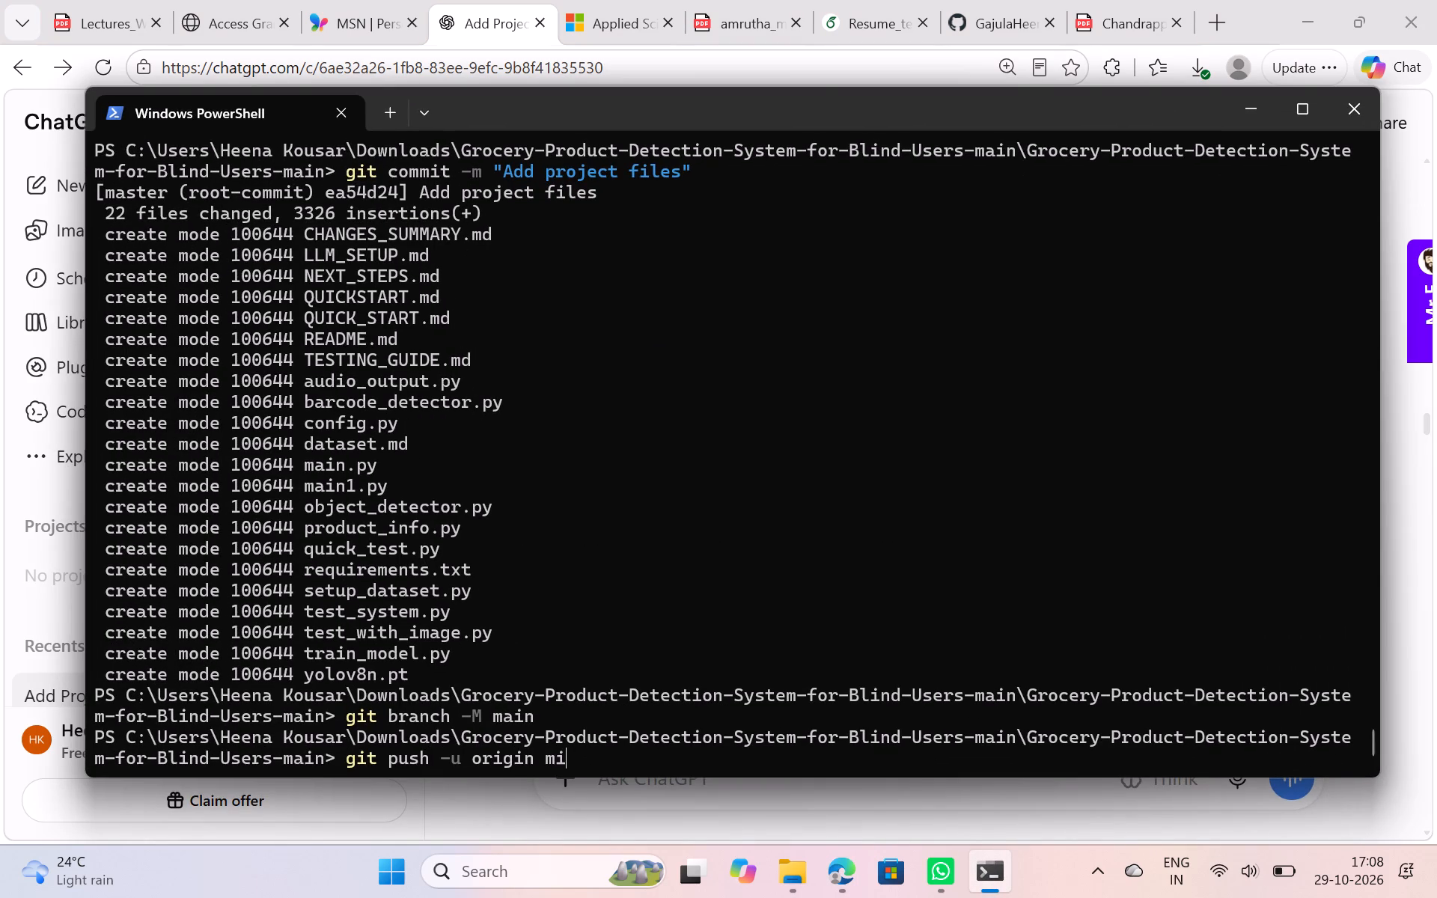
key("BackSpace")
type("ain")
key("Return")
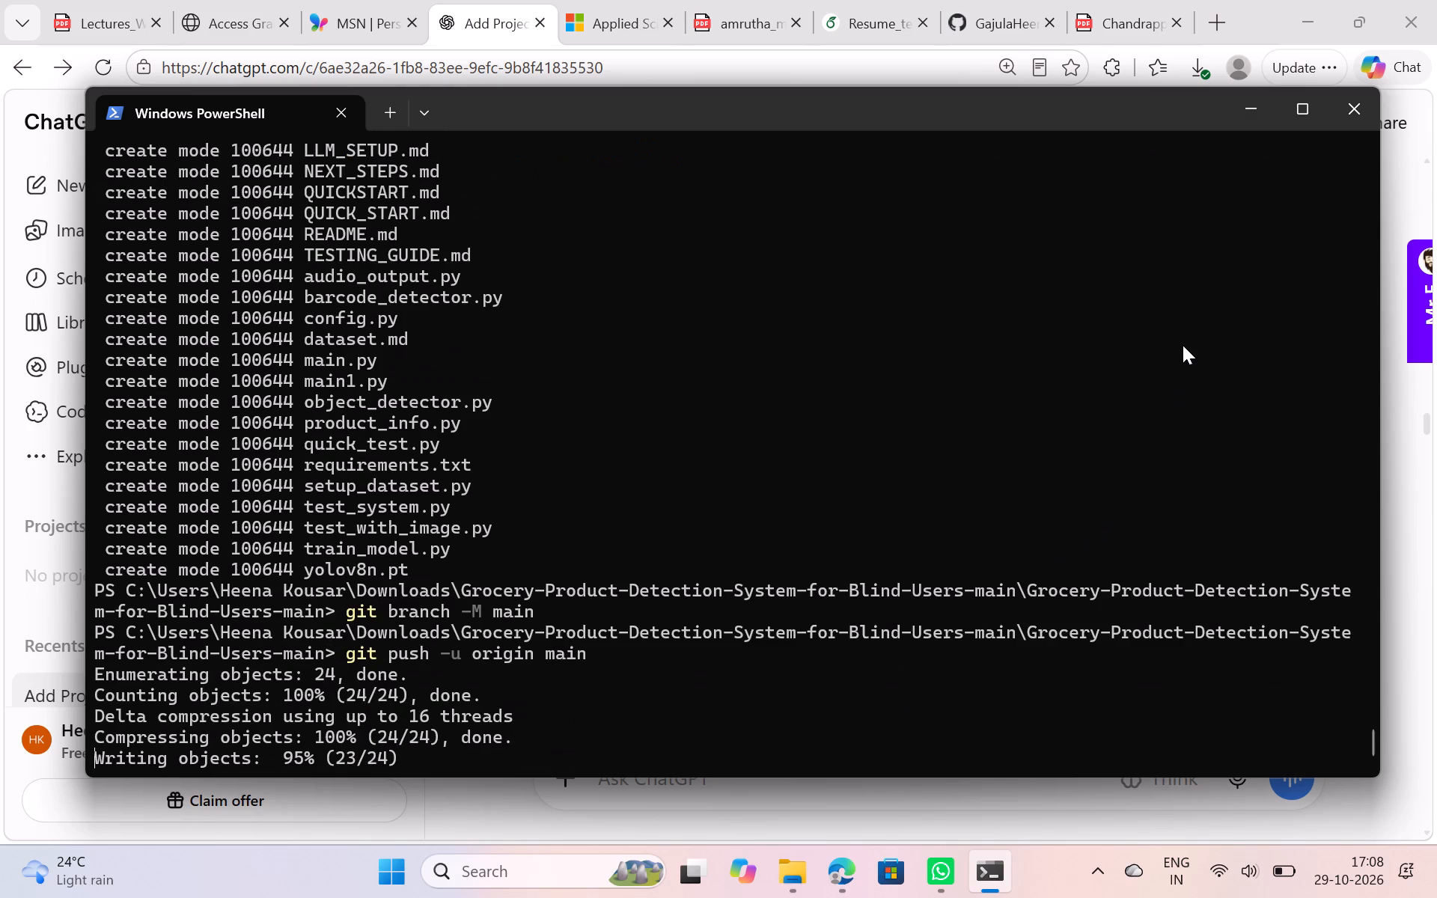
Review the ChatGPT push instructions, the repository's GitHub page and the push output in PowerShell.
left_click(1237, 123)
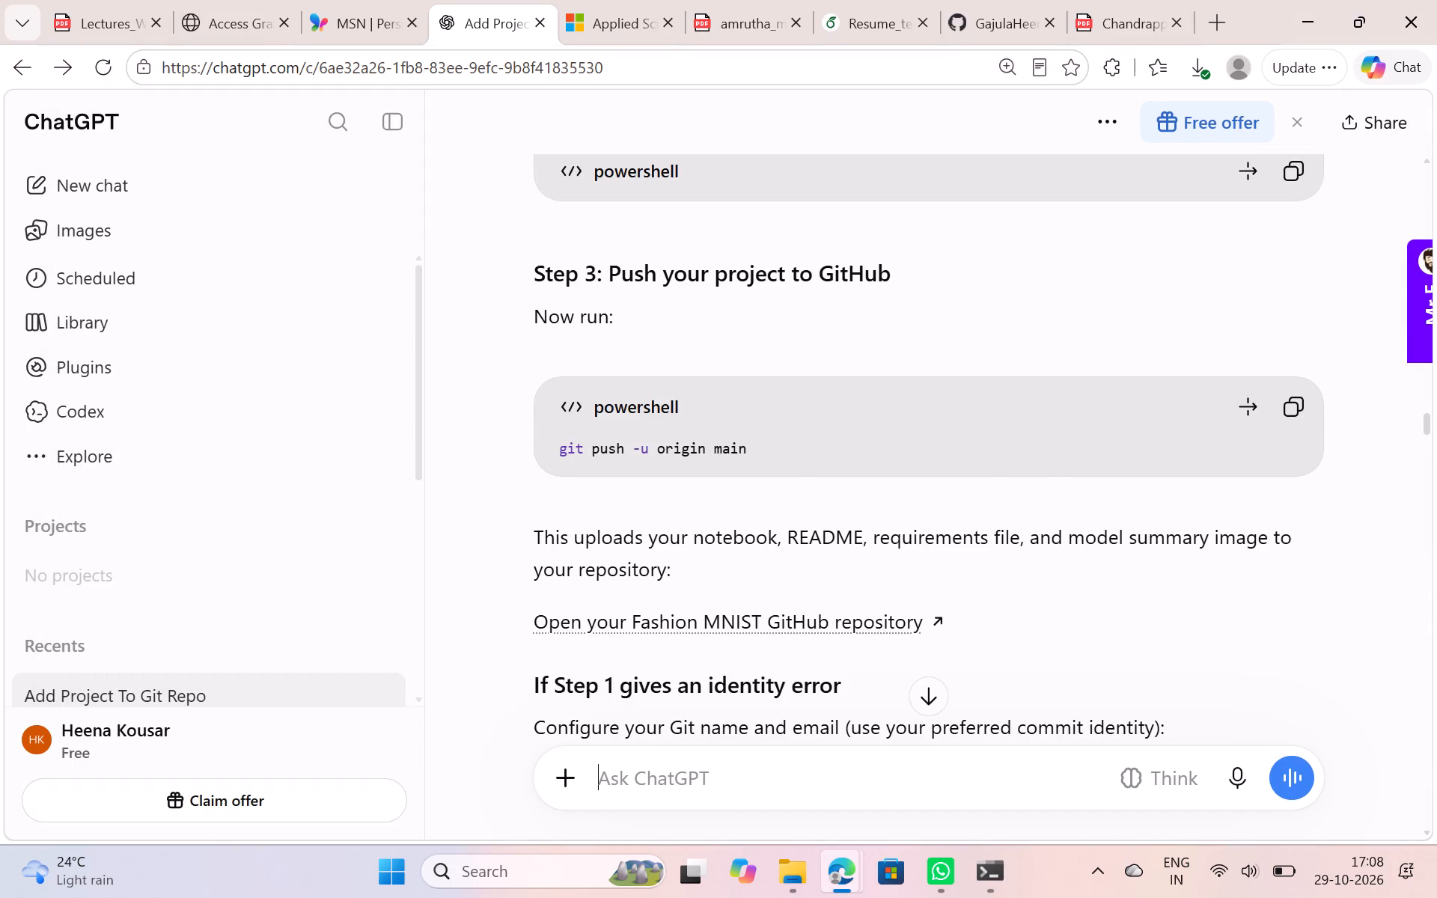
scroll(871, 542, "down", 6)
scroll(871, 542, "up", 4)
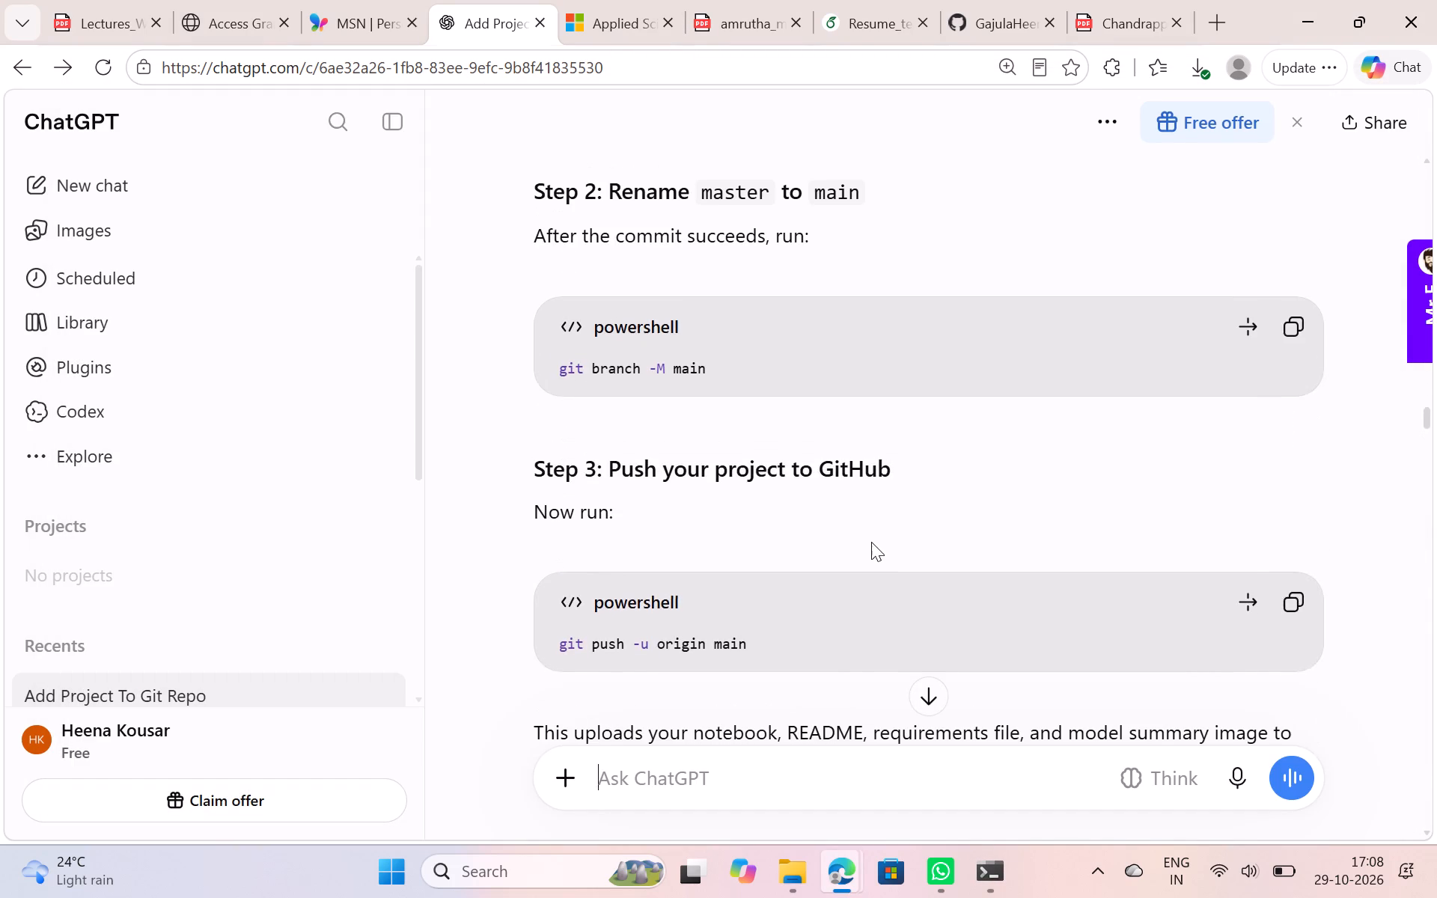
scroll(871, 542, "up", 1)
left_click(974, 13)
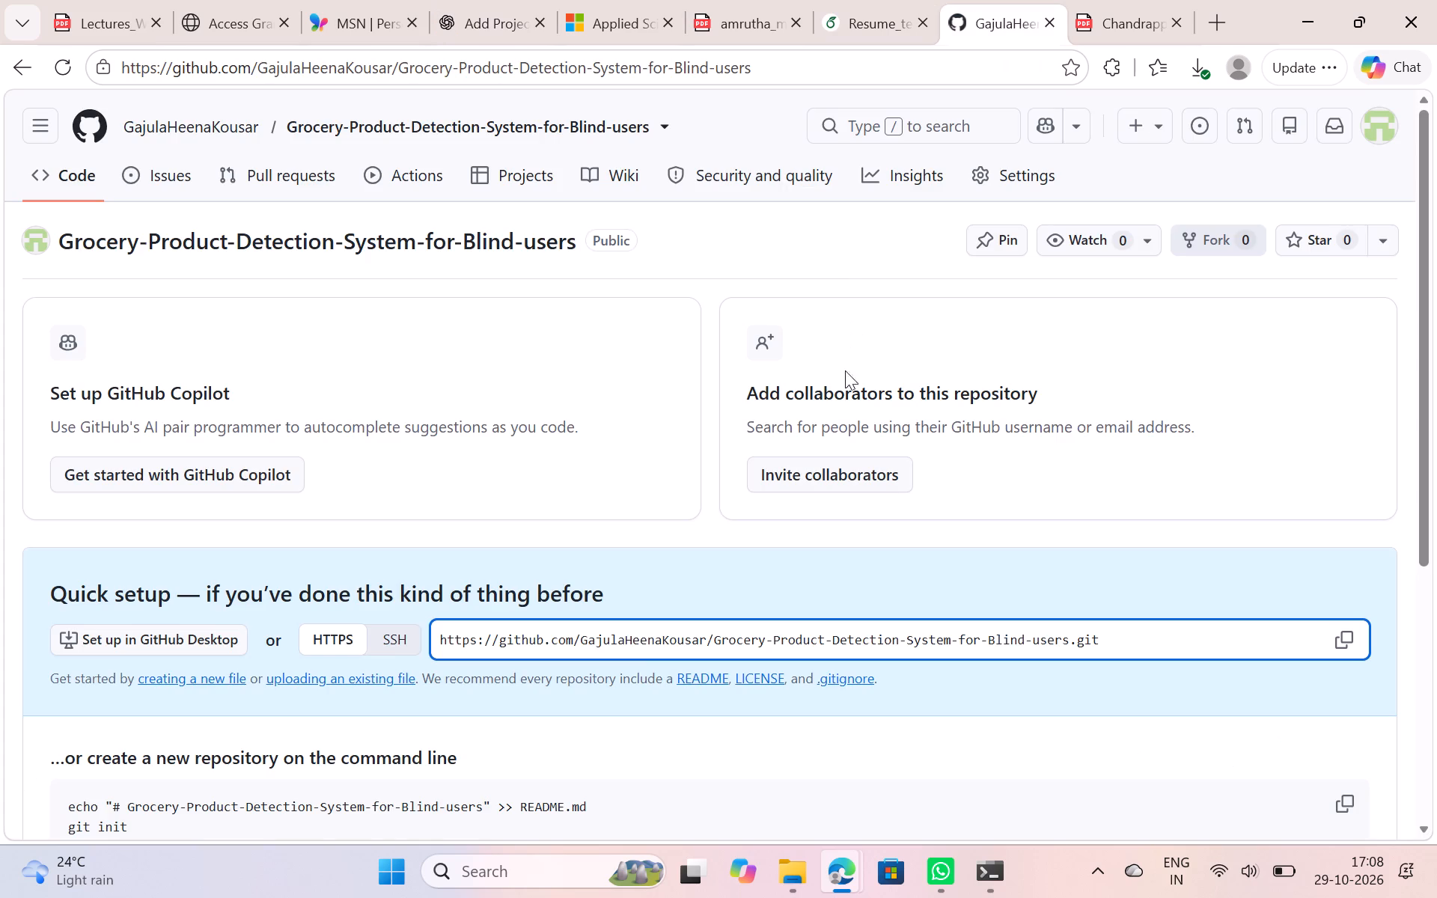
scroll(775, 587, "down", 3)
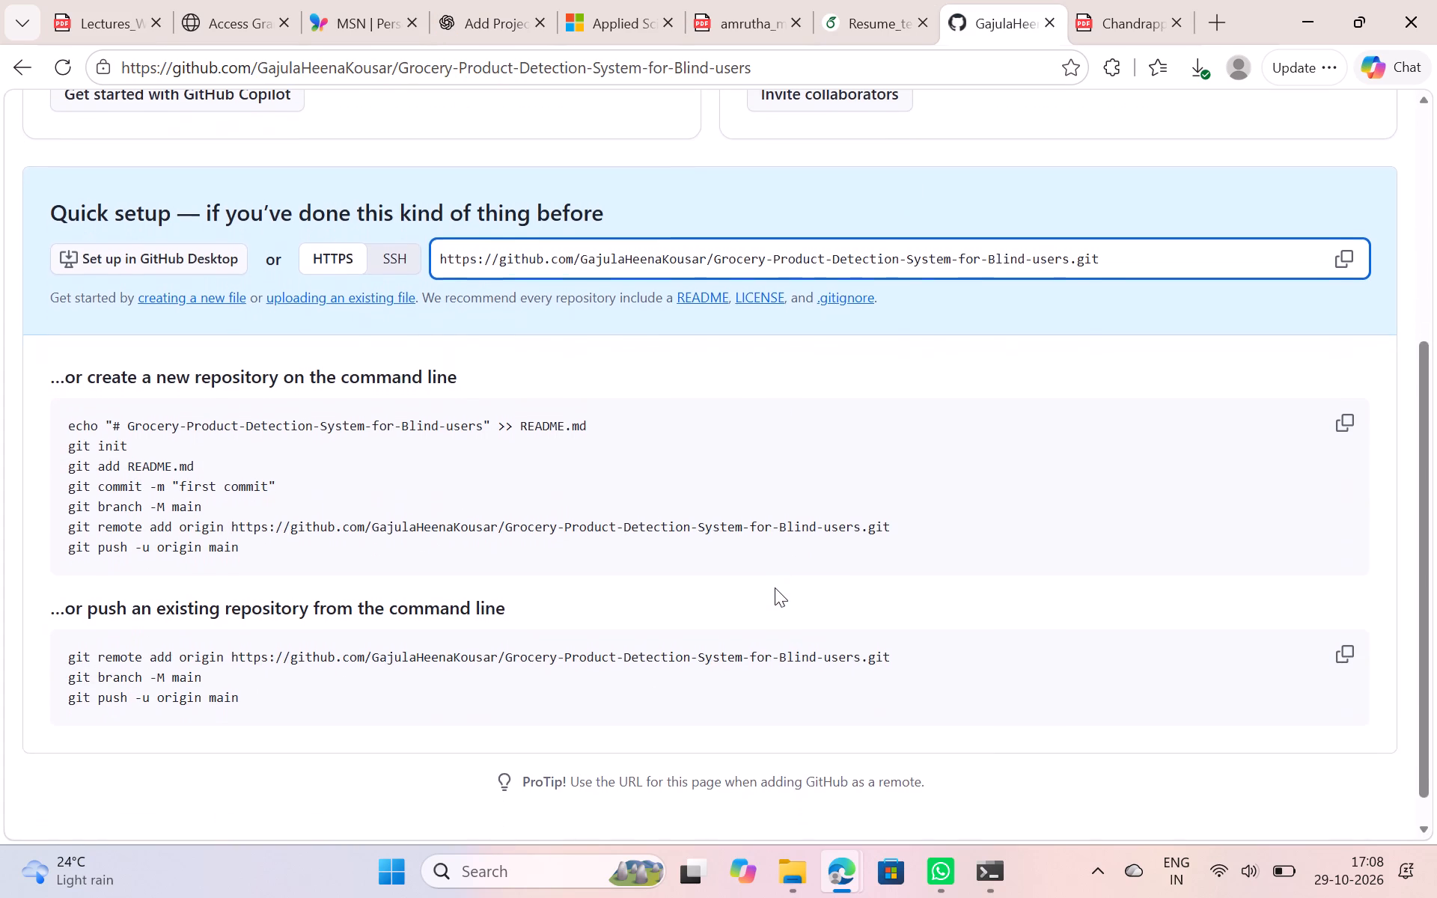
scroll(775, 587, "up", 2)
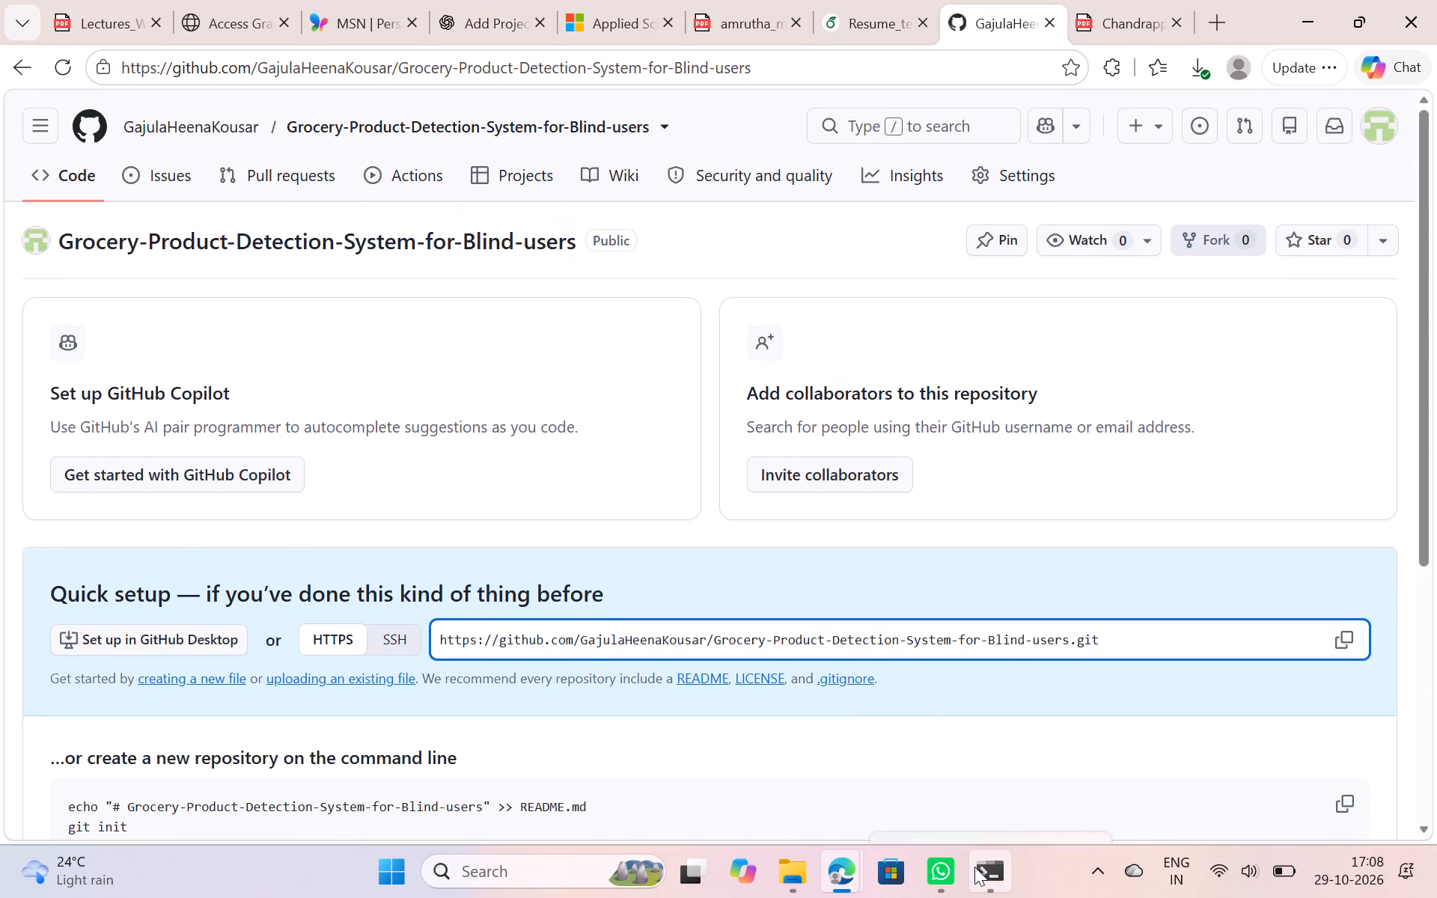
left_click(974, 867)
scroll(908, 600, "down", 2)
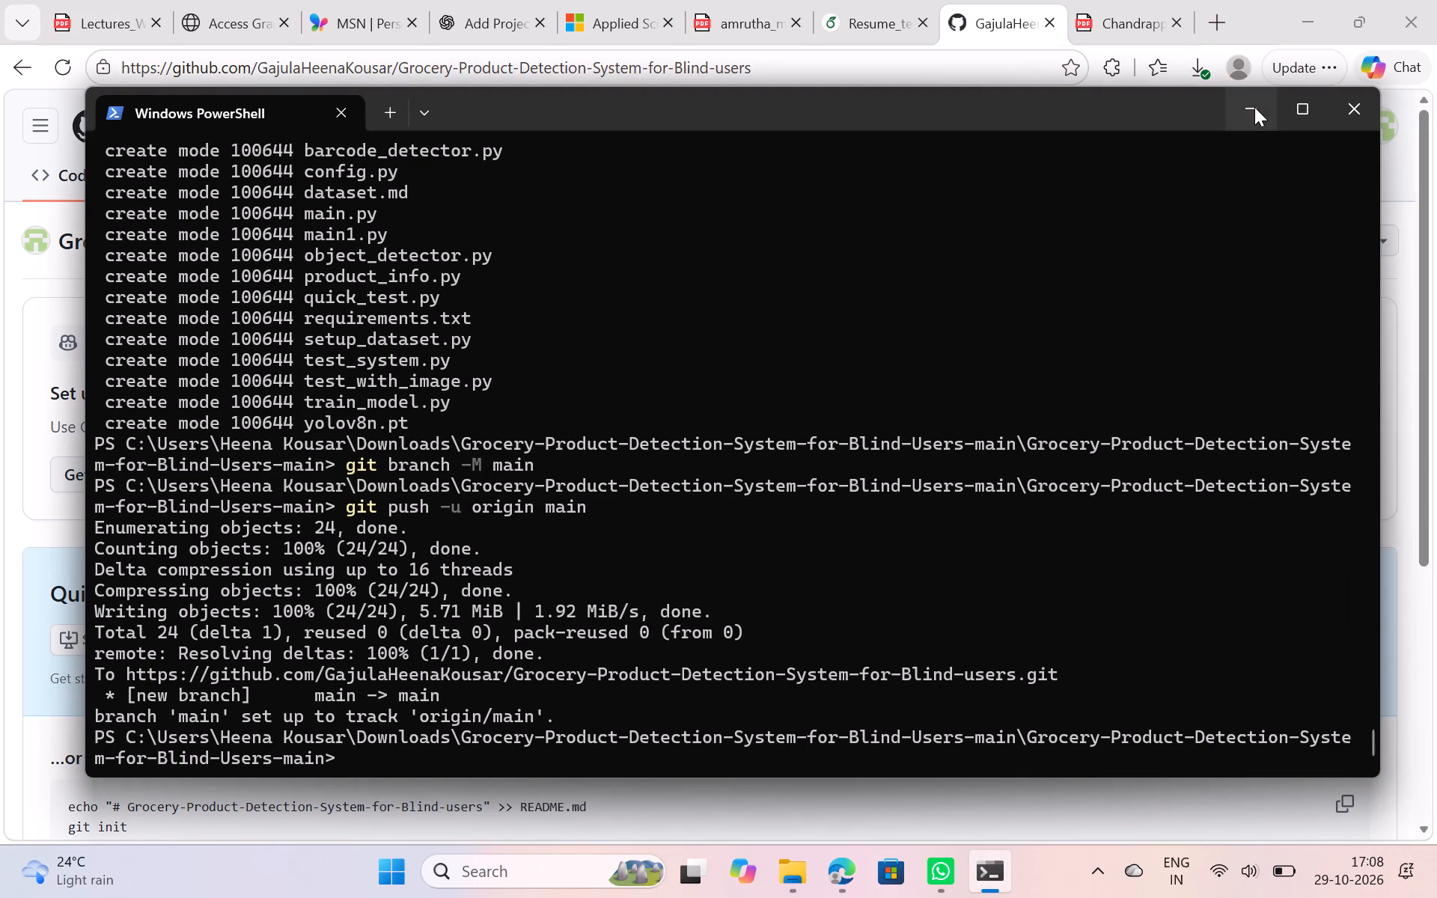
In Edge, open the Grocery-Product-Detection-System-for-Blind-users repository from the account's own repositories list on GitHub.
left_click(1254, 107)
left_click(19, 63)
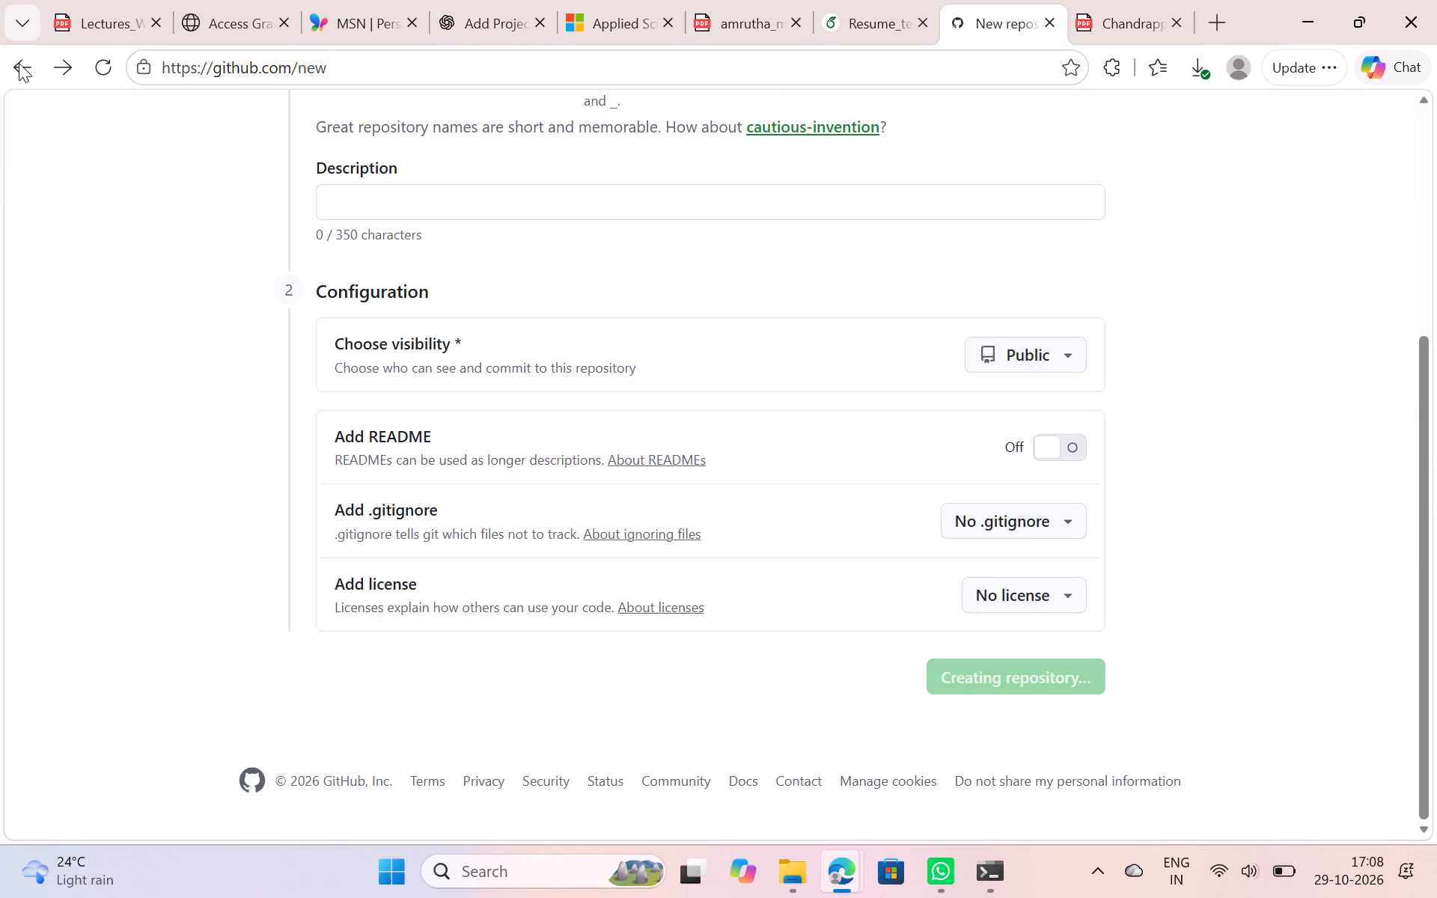
scroll(266, 208, "up", 2)
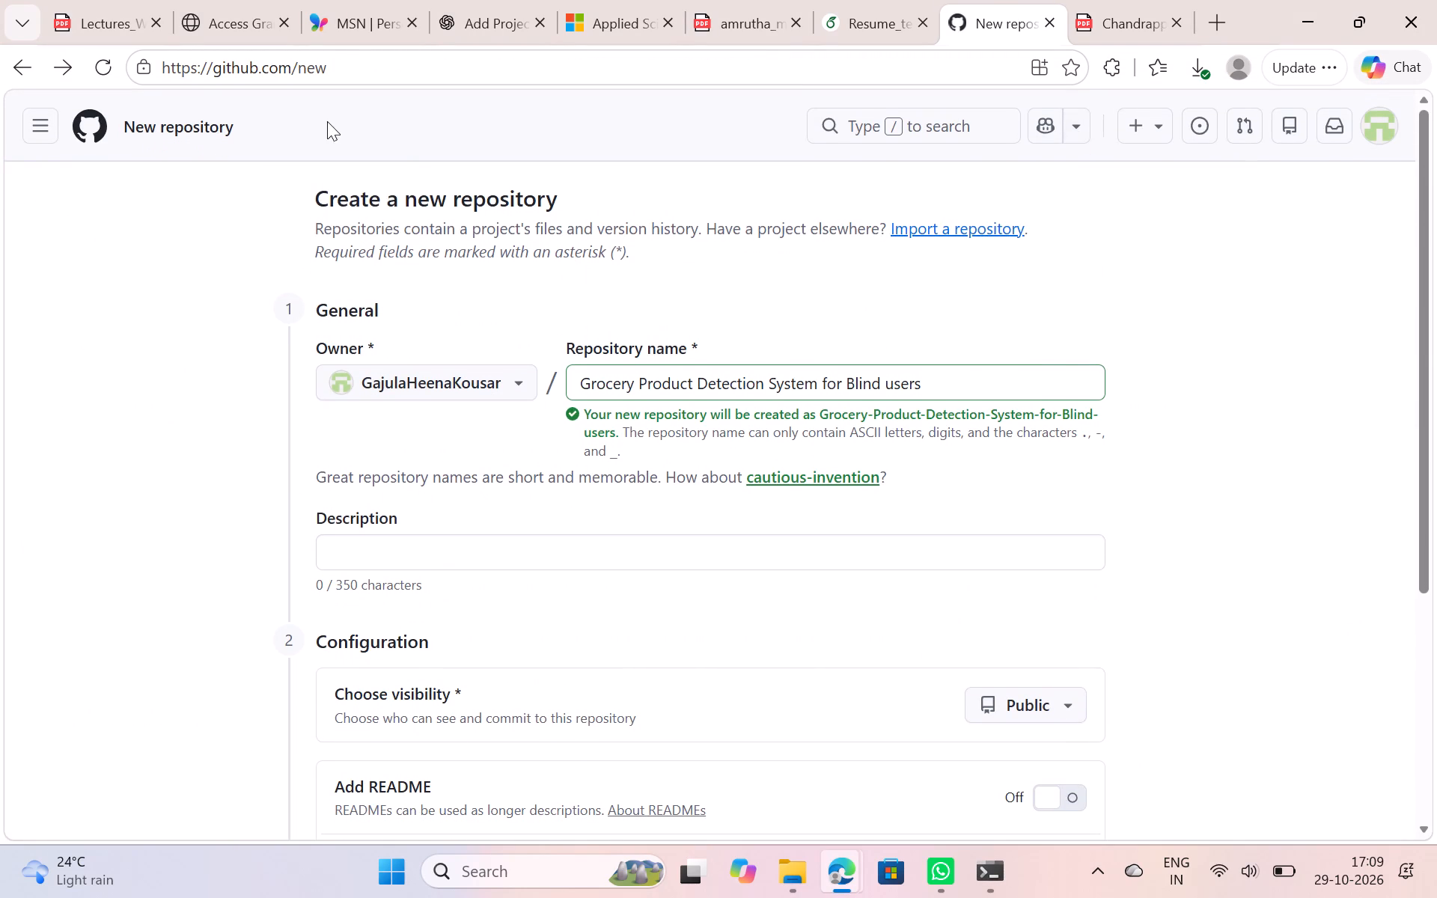
left_click(33, 136)
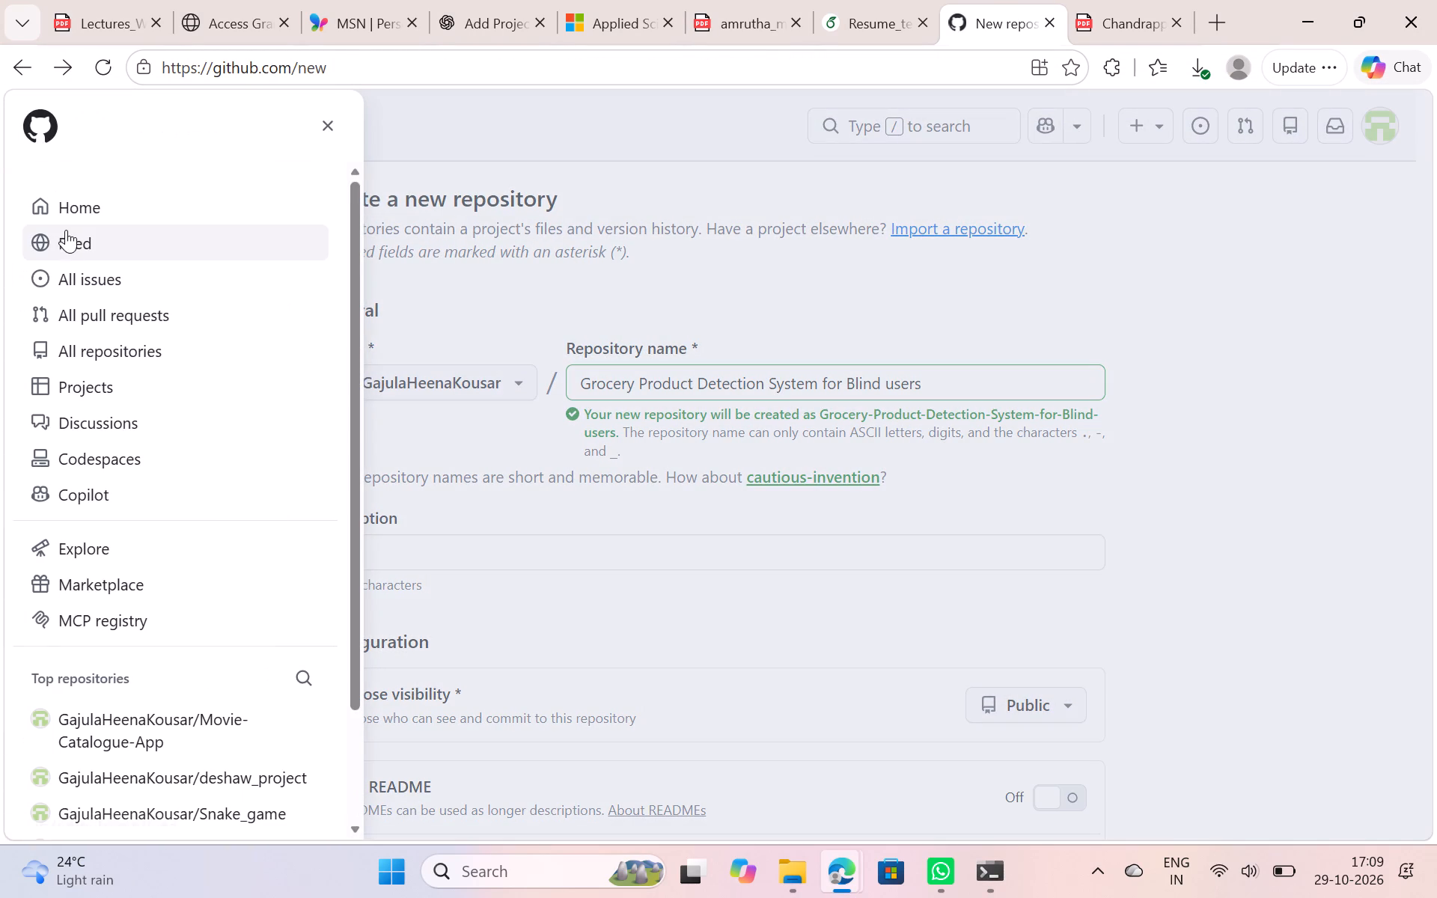
left_click(81, 348)
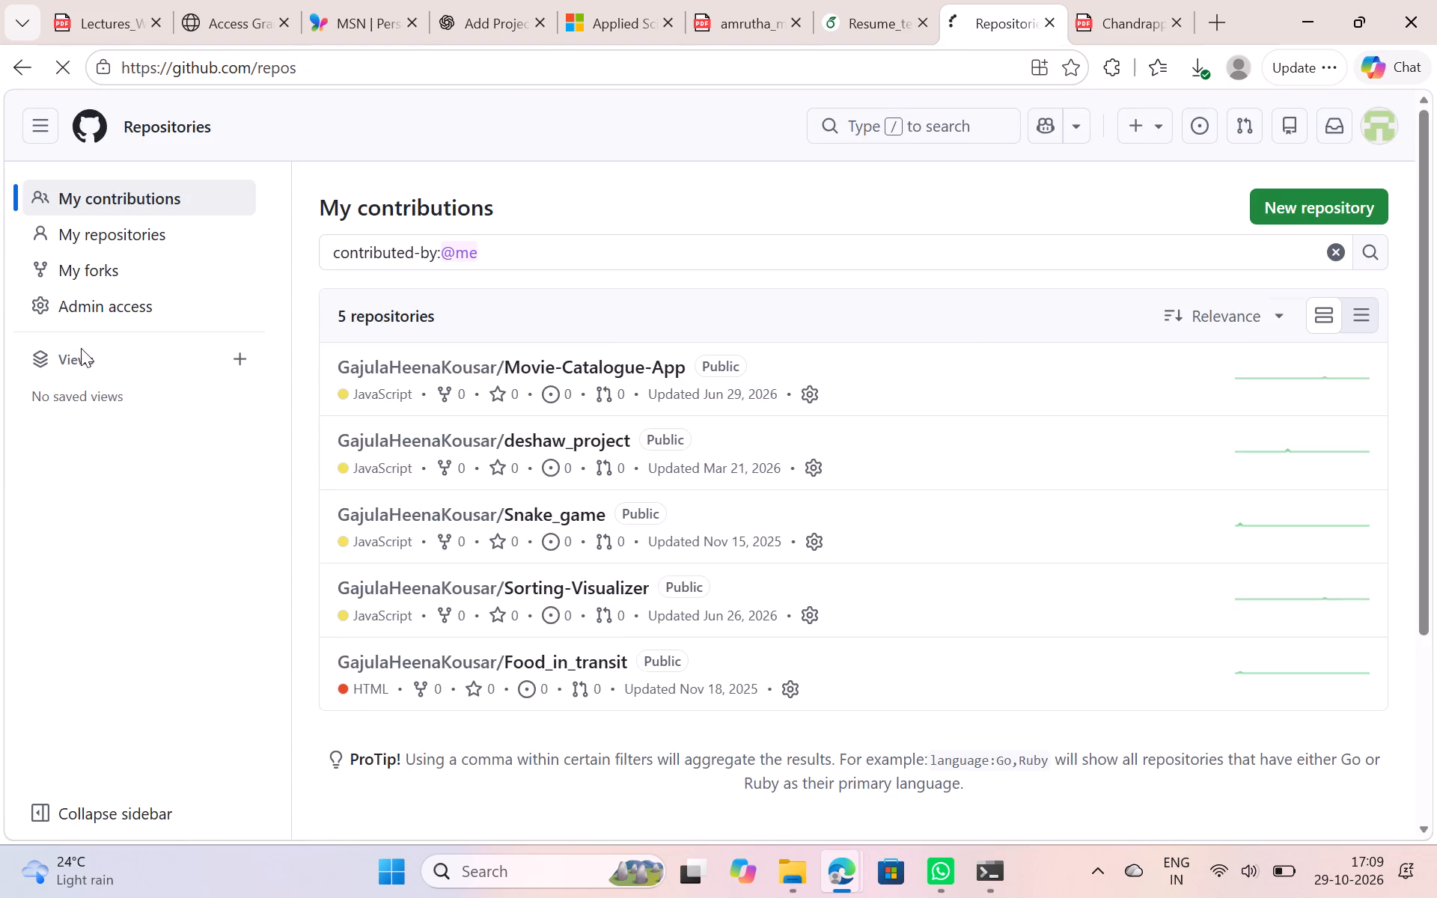
left_click(76, 227)
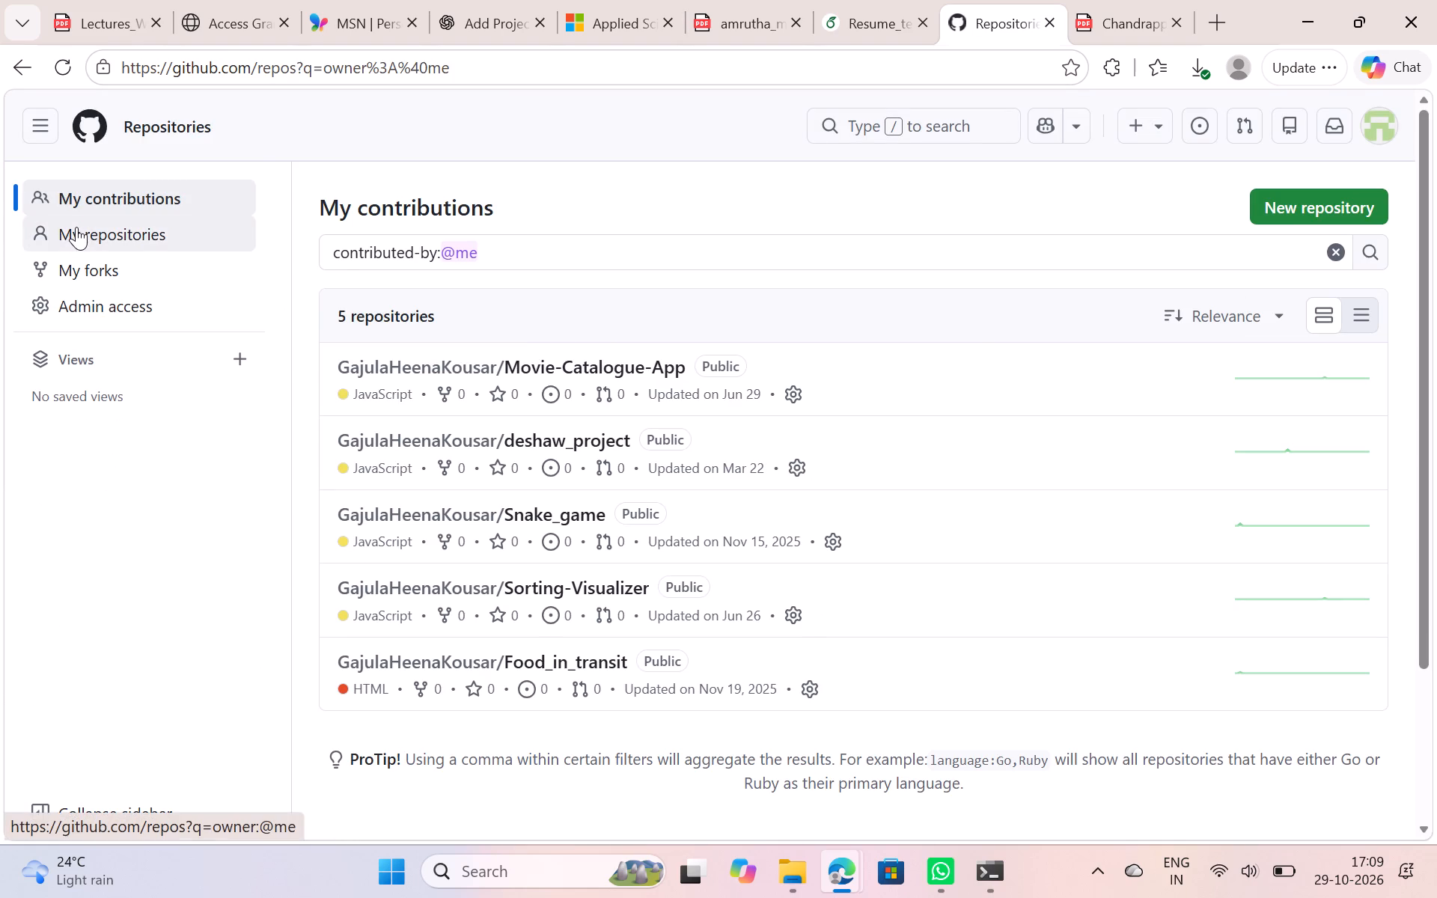
scroll(746, 494, "down", 4)
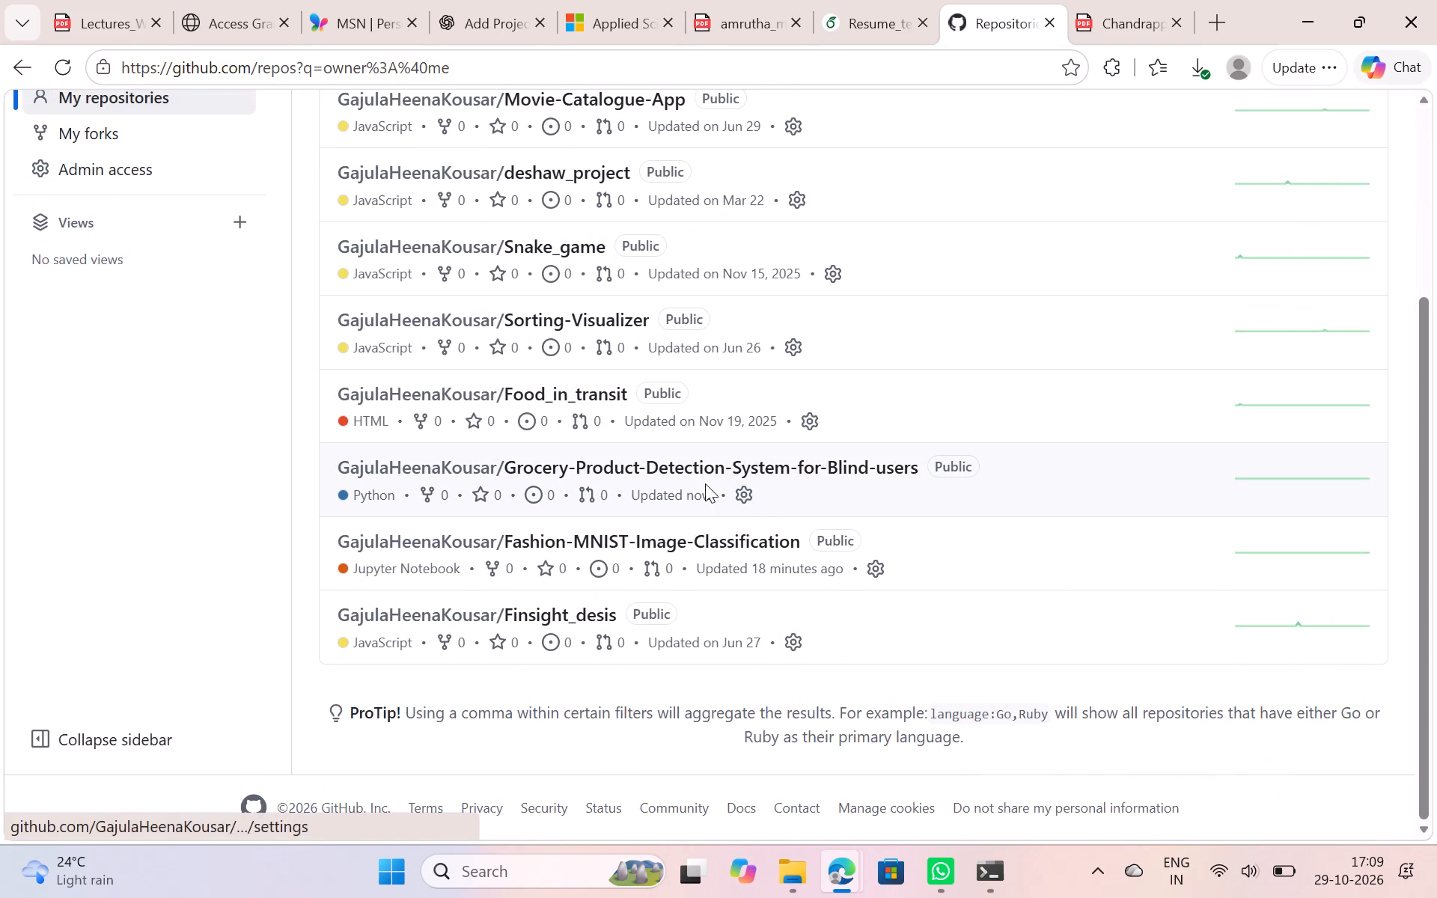
left_click(656, 470)
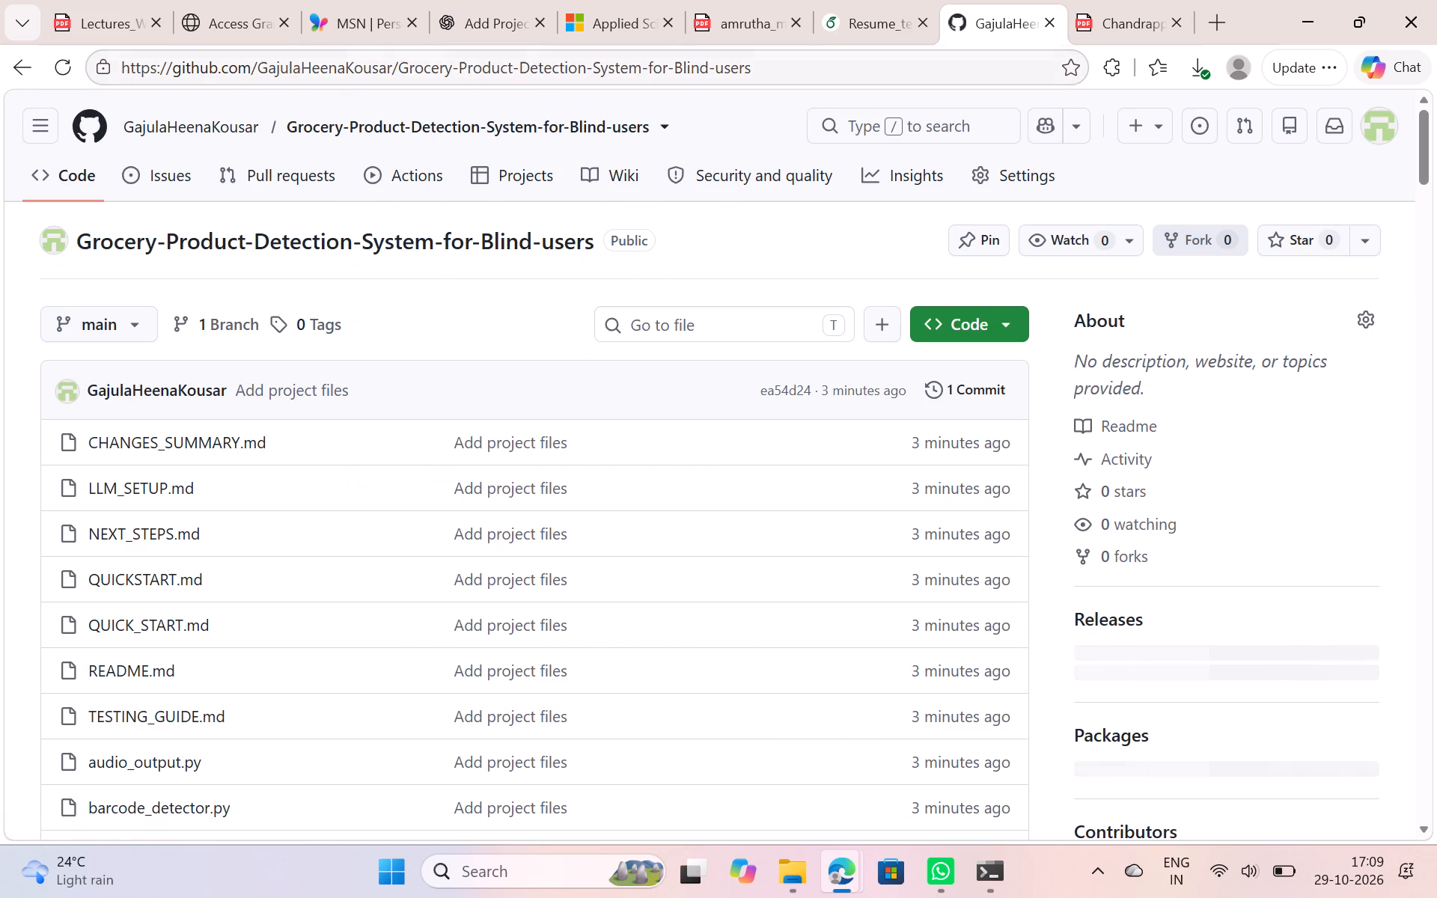
Copy the grocery repository's URL and replace the Github link target in the Movie Catalogue App heading of projects.tex in Overleaf with it.
left_click_drag(767, 67, 36, 50)
key("ctrl+c")
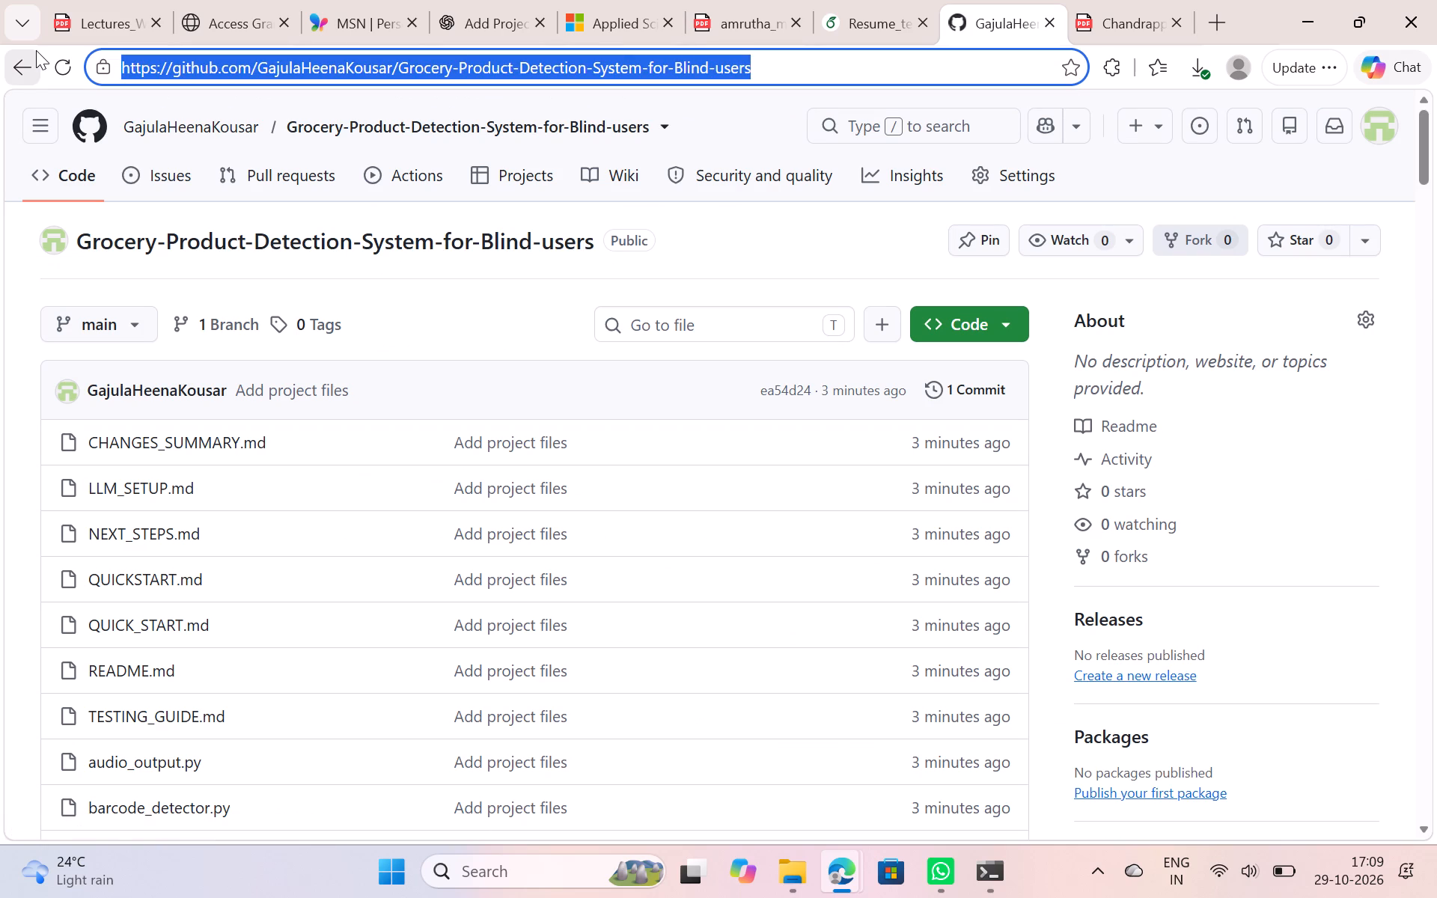
left_click(882, 0)
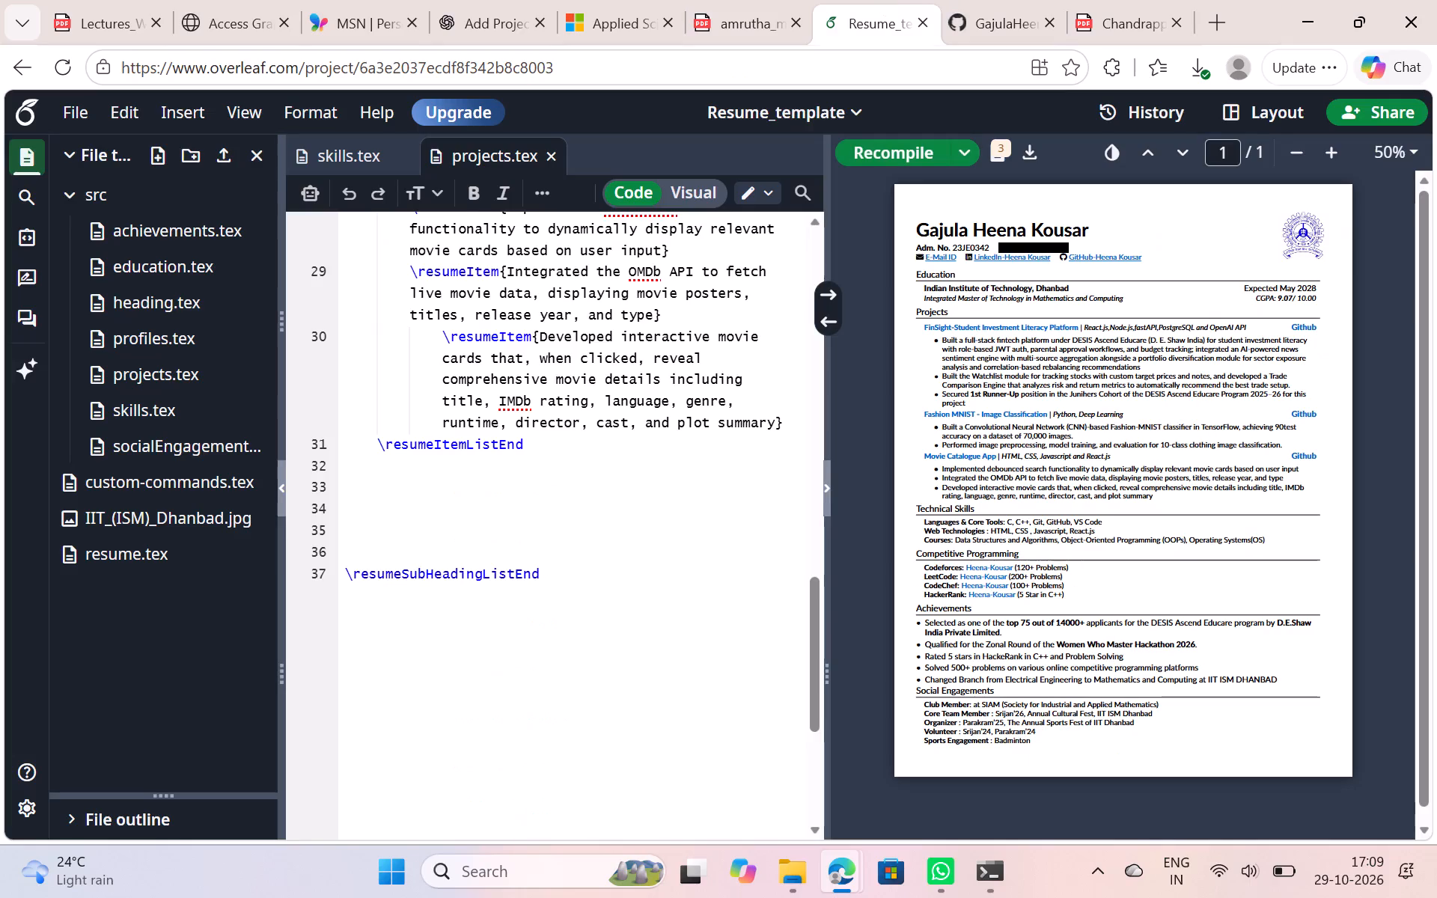
scroll(626, 602, "up", 2)
scroll(555, 364, "up", 1)
left_click_drag(483, 450, 477, 445)
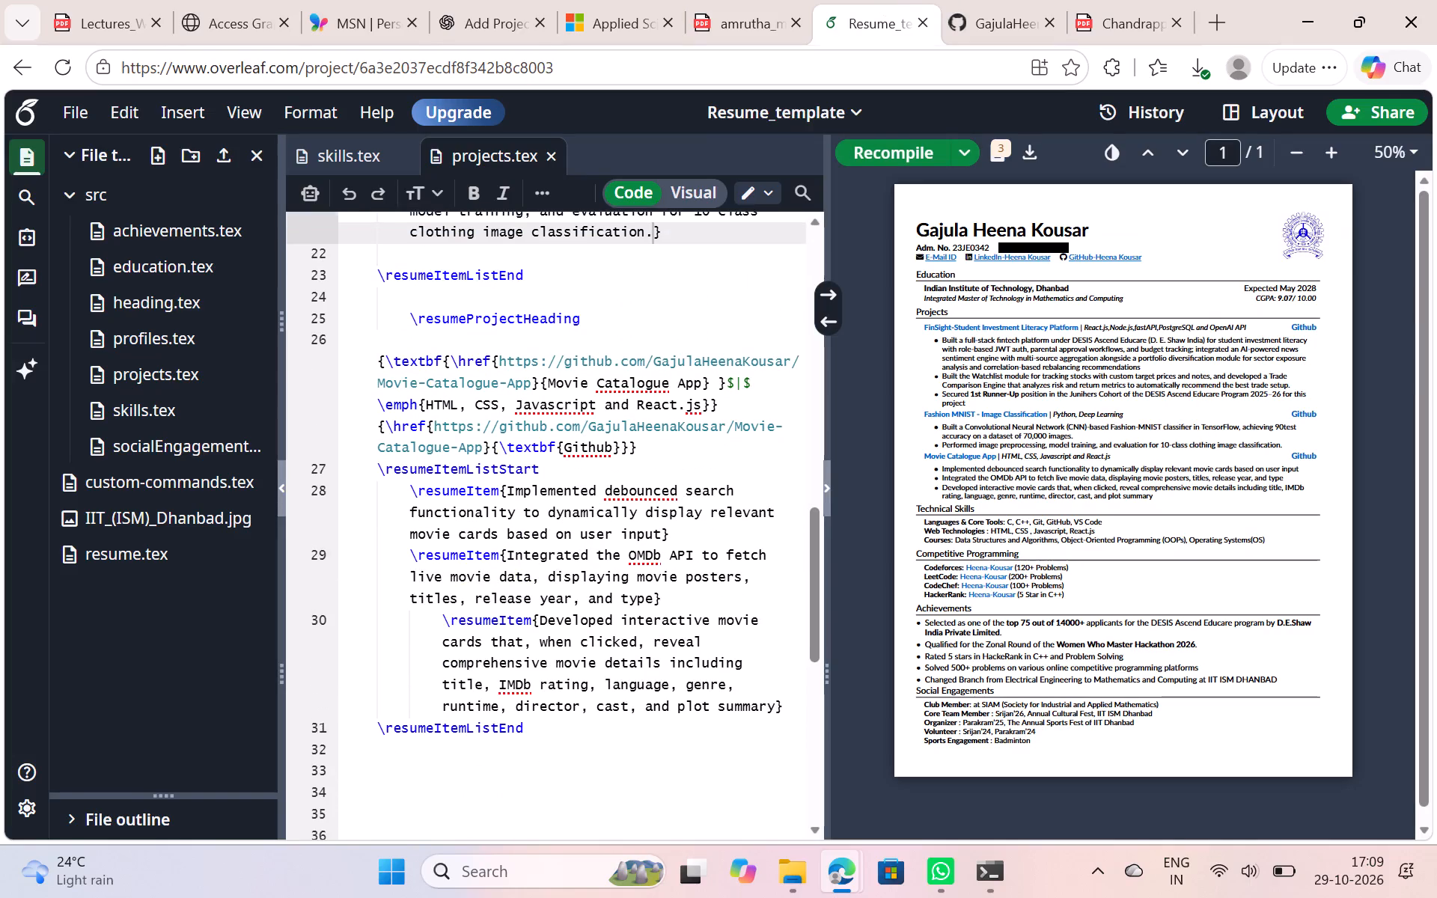
left_click_drag(477, 445, 439, 421)
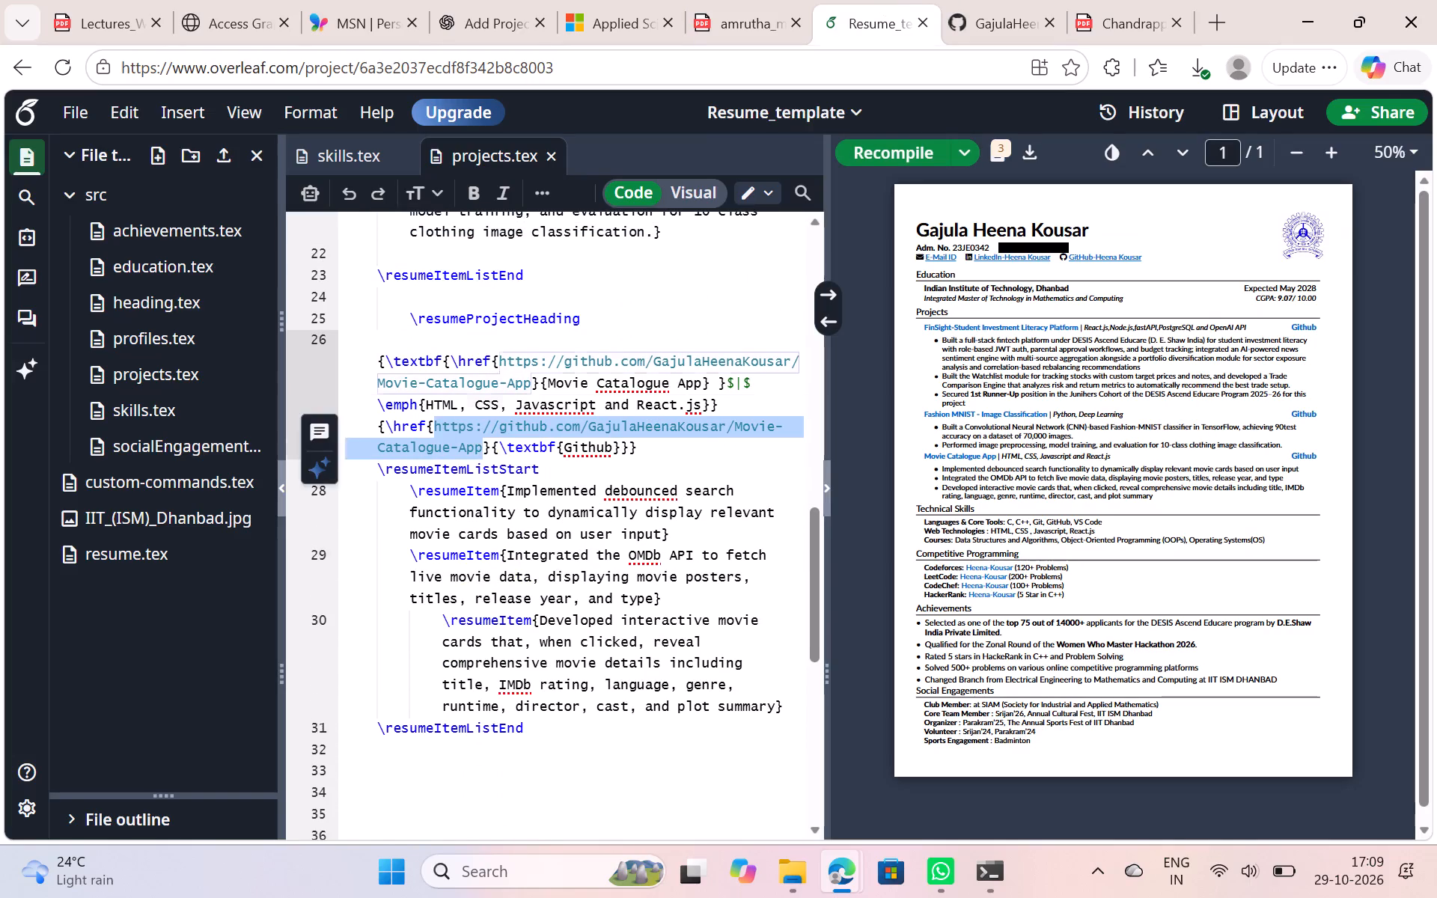
key("BackSpace")
key("ctrl+v")
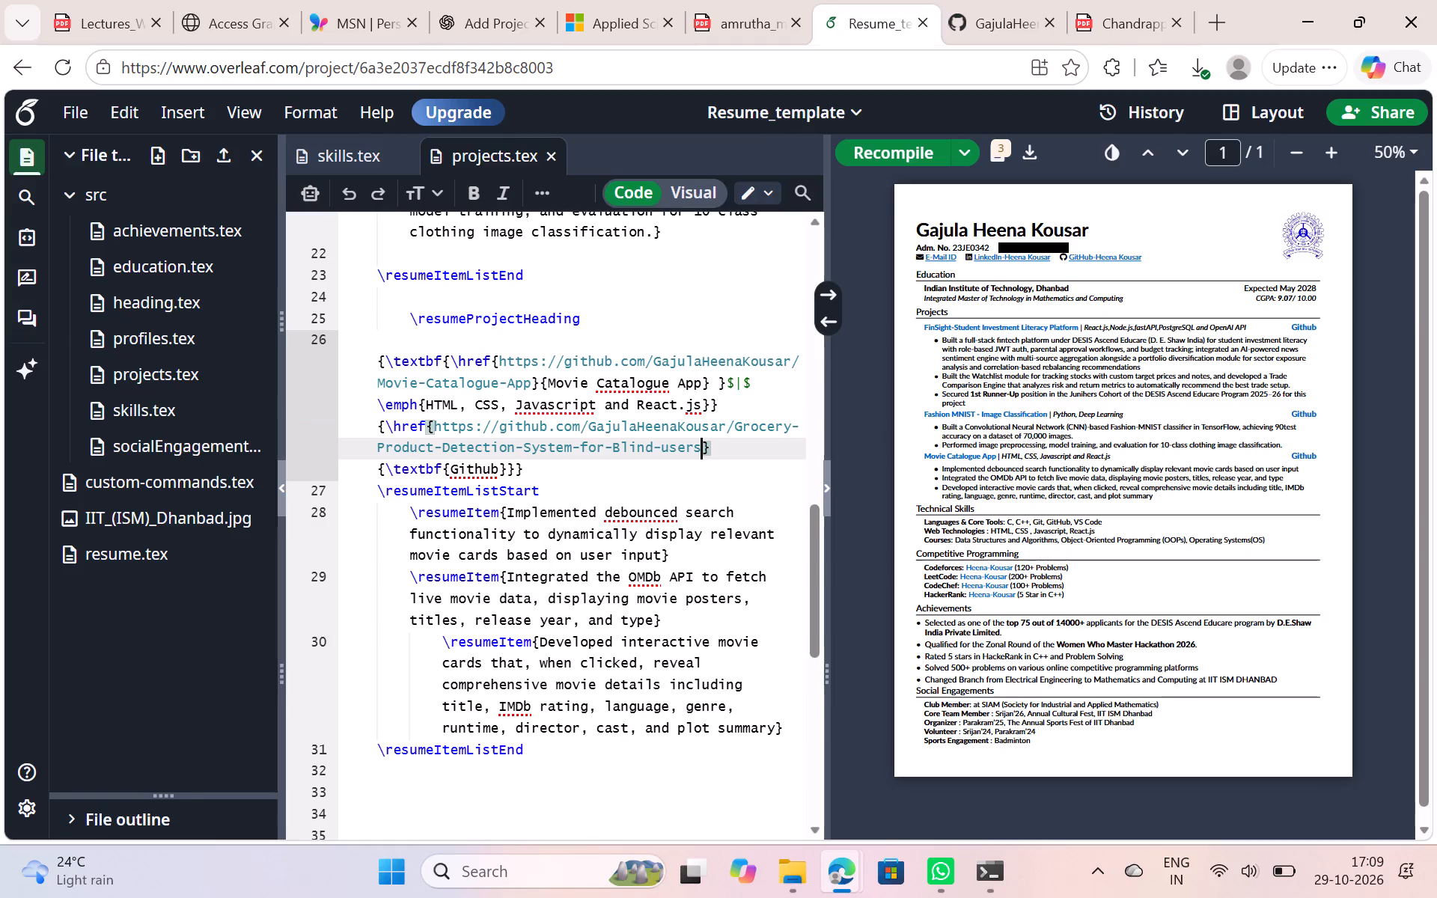
Replace the link target of the Movie Catalogue App title with the copied grocery repository URL.
left_click_drag(528, 379, 506, 353)
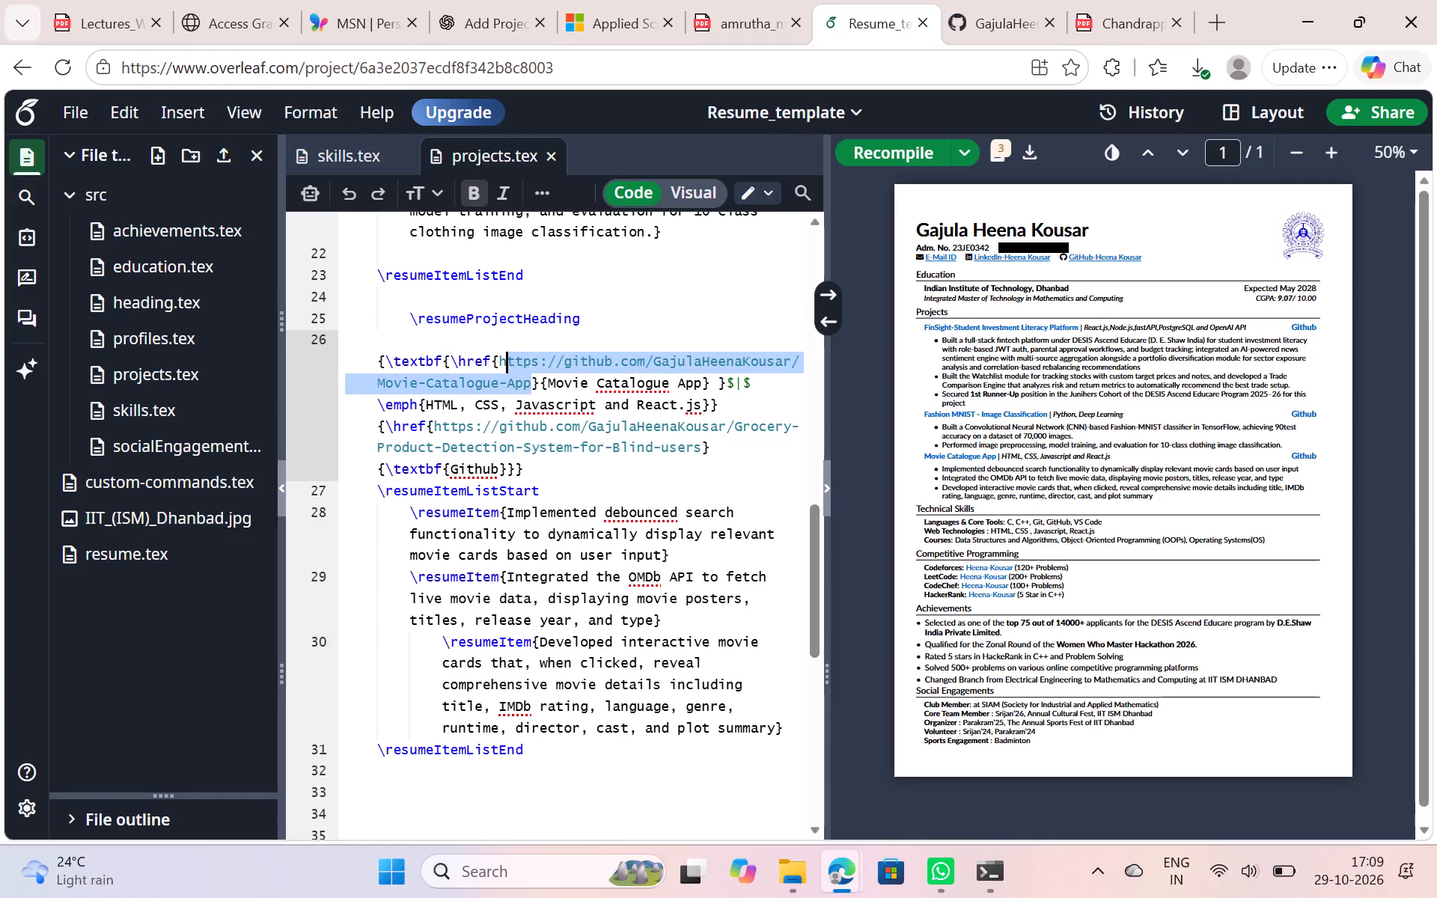
left_click_drag(506, 353, 510, 356)
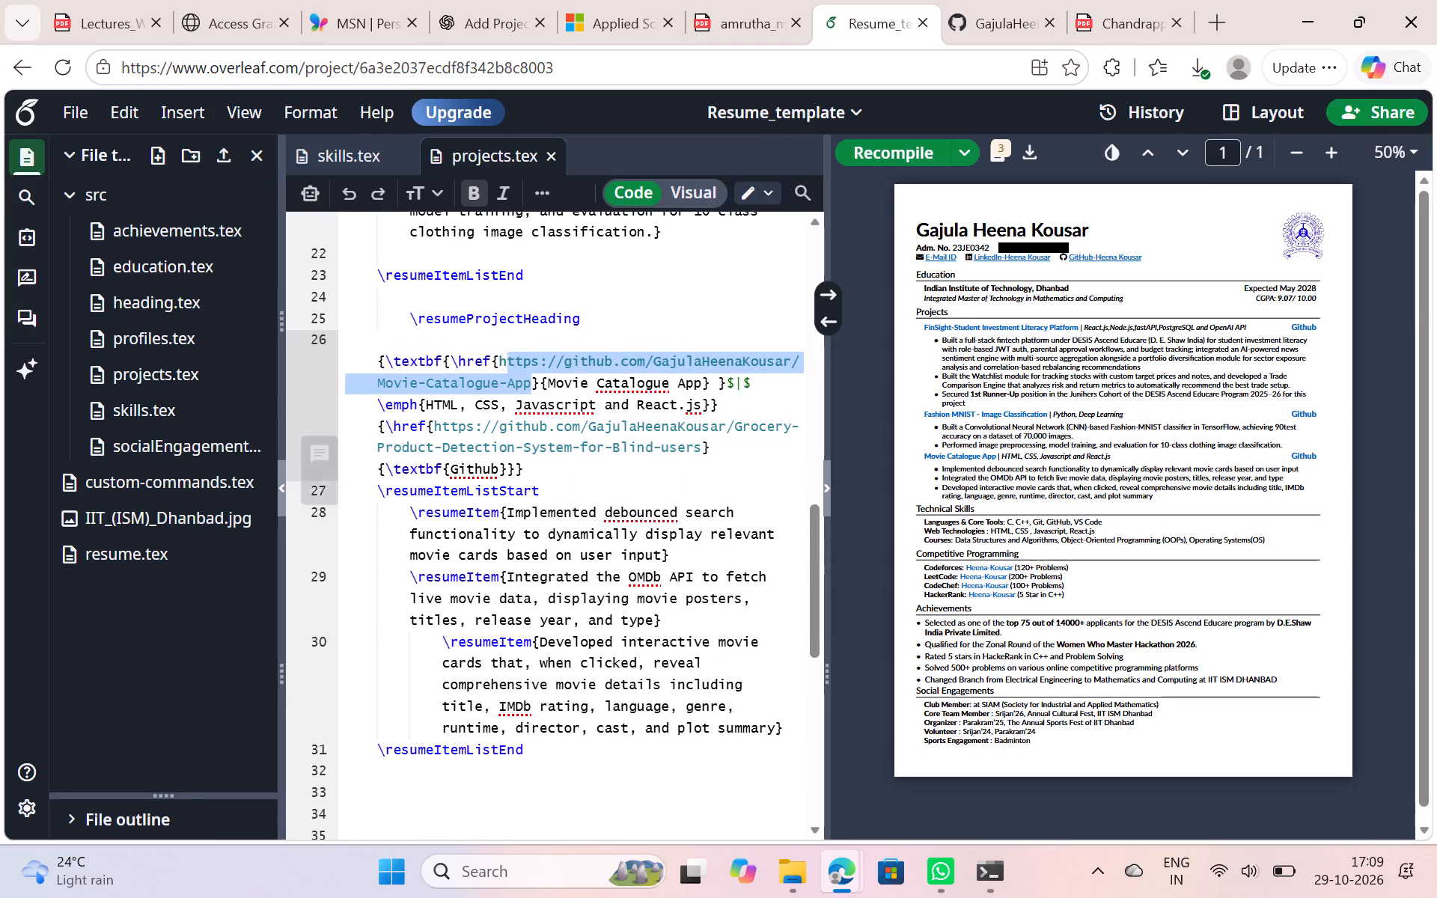
key("BackSpace")
key("BackSpace")
key("ctrl+v")
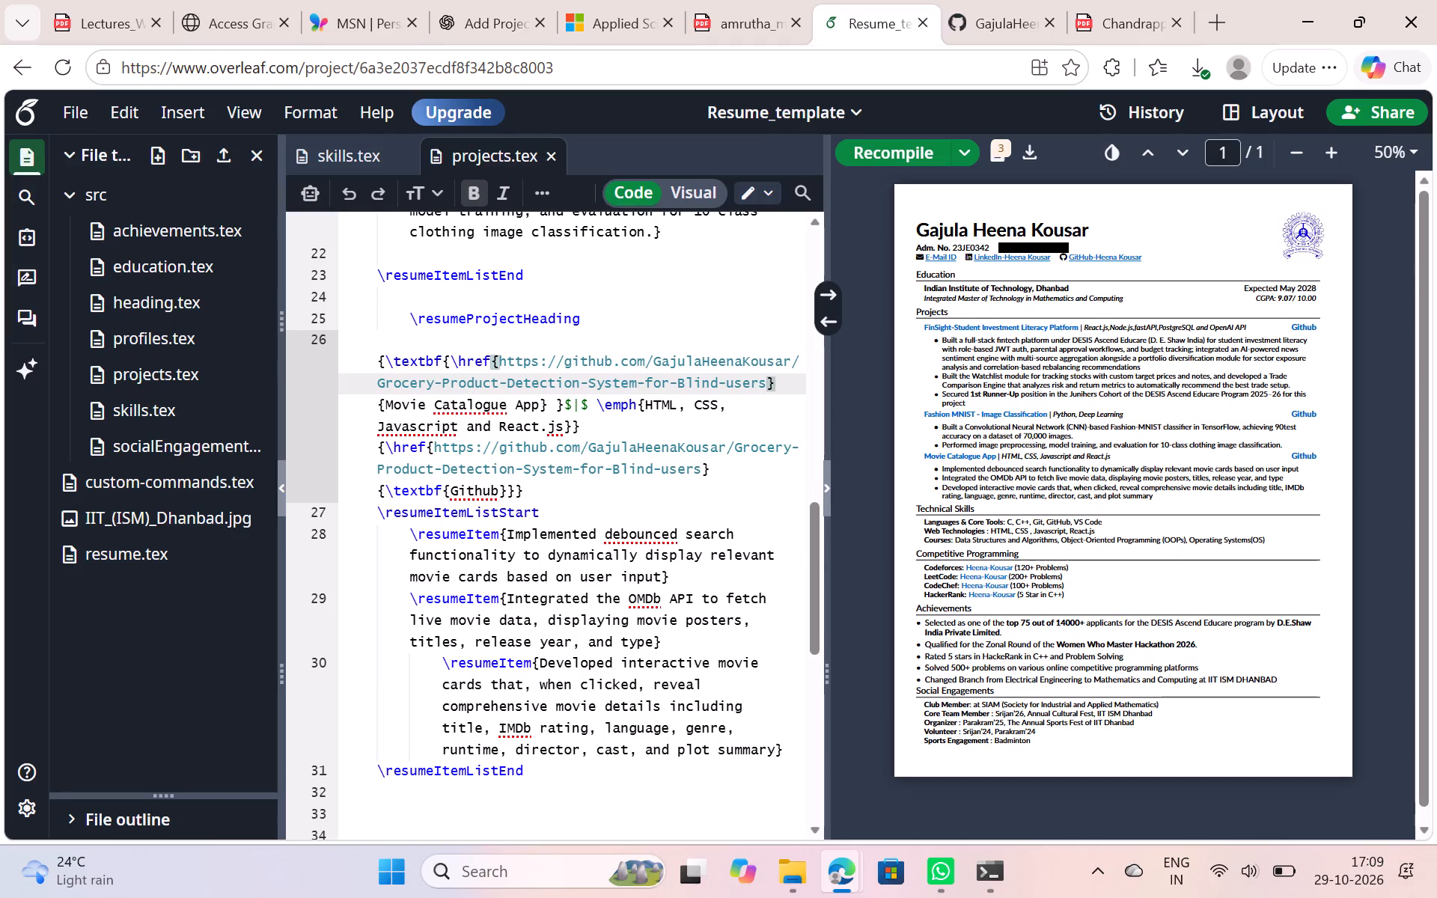
Replace the project title Movie Catalogue App with "Grocery Product Detection System for Blind Users".
left_click(534, 402)
key("Right")
key("BackSpace")
key("BackSpace")
key("BackSpace")
key("BackSpace")
key("BackSpace")
key("BackSpace")
key("BackSpace")
key("BackSpace")
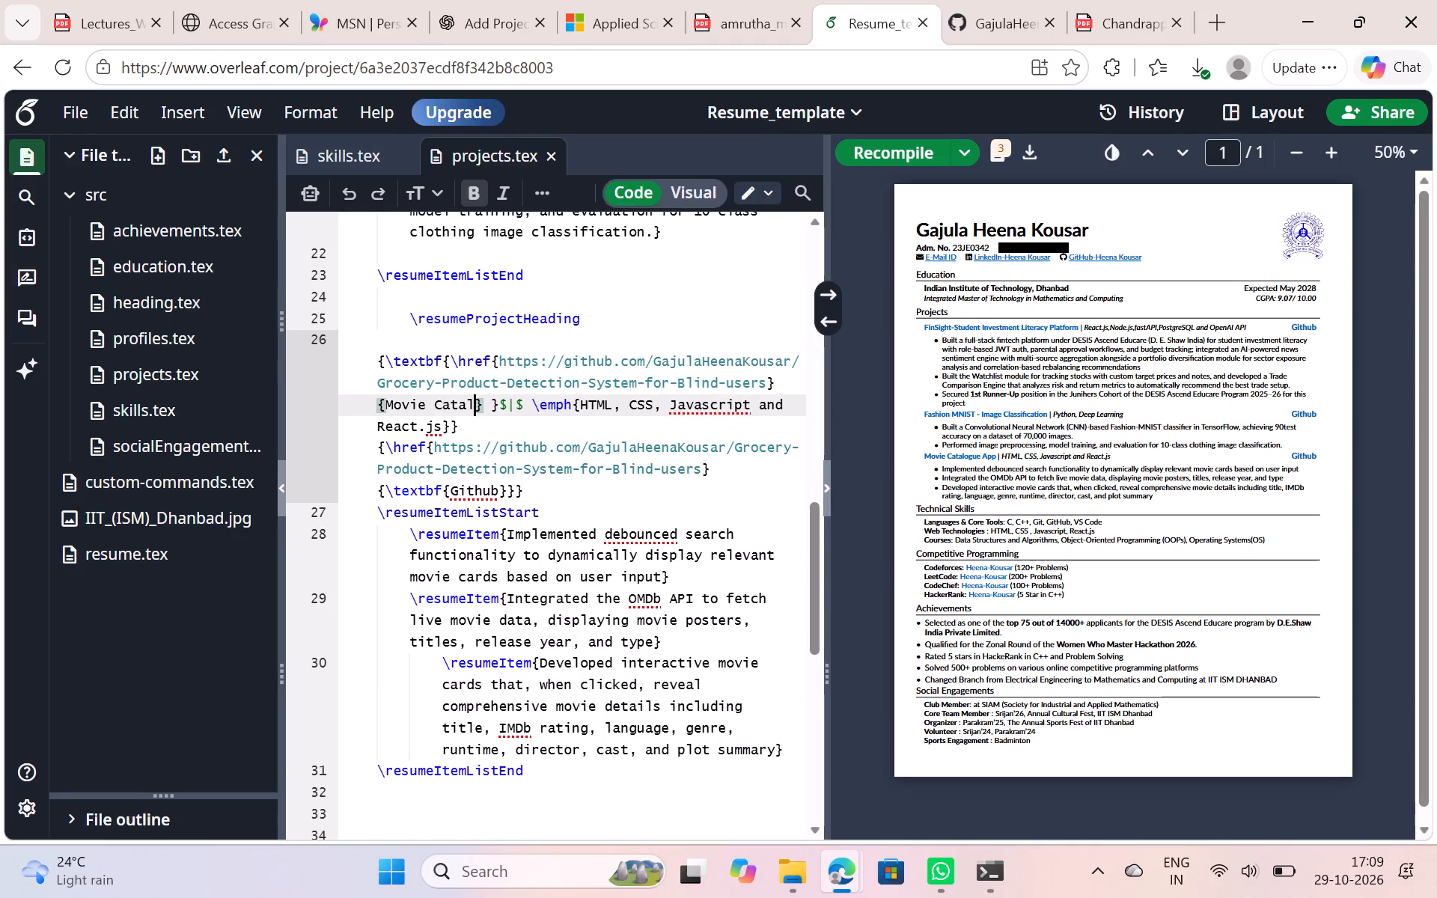
key("BackSpace")
key("BackSpace")
key("BackSpace")
key("BackSpace")
key("BackSpace")
key("BackSpace")
key("BackSpace")
key("BackSpace")
key("BackSpace")
key("BackSpace")
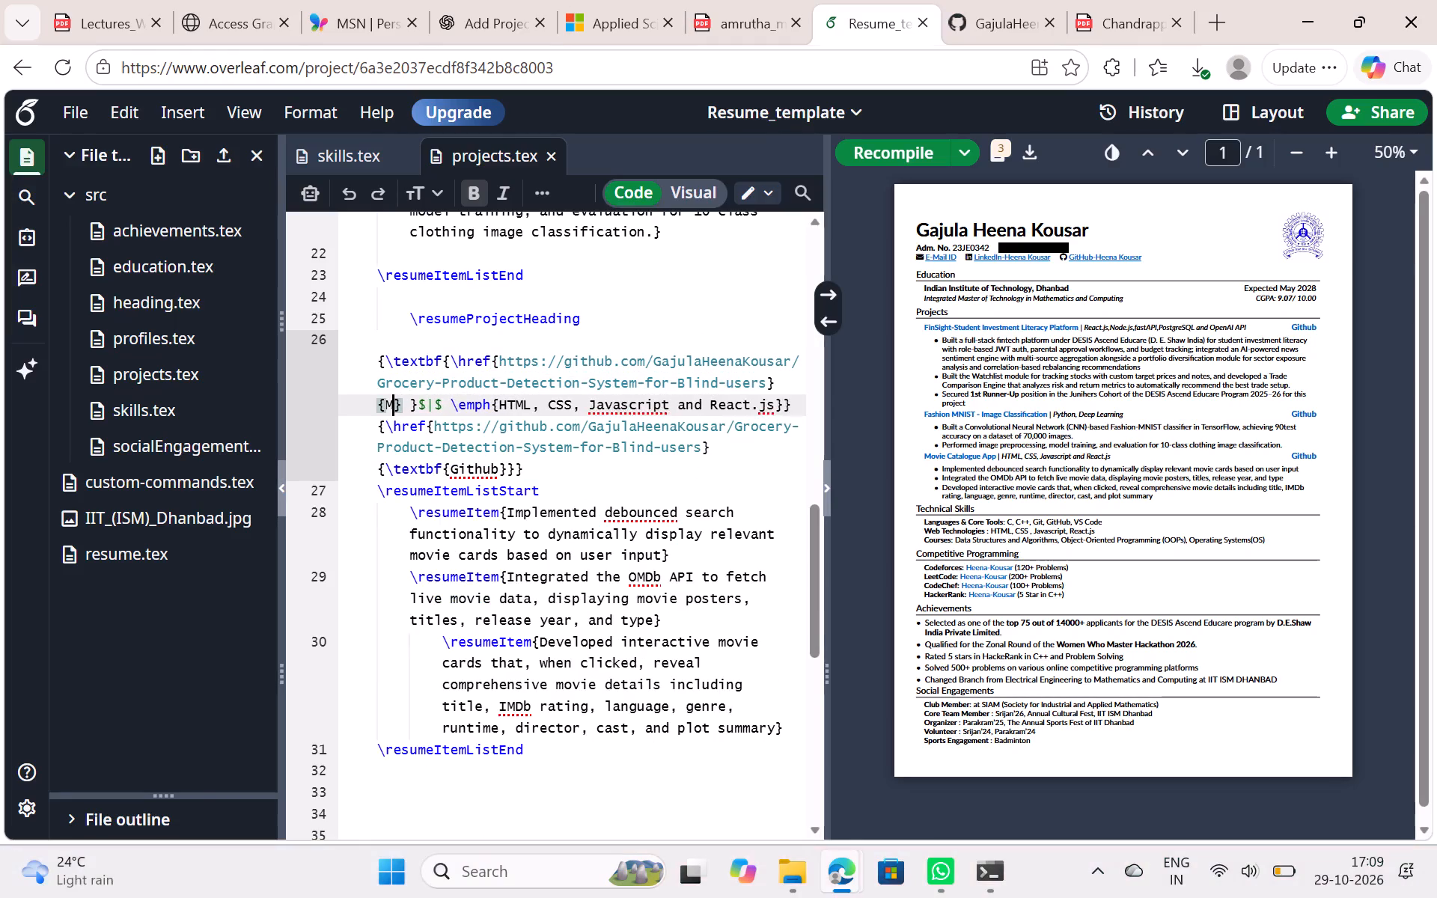
key("BackSpace")
key("shift+g")
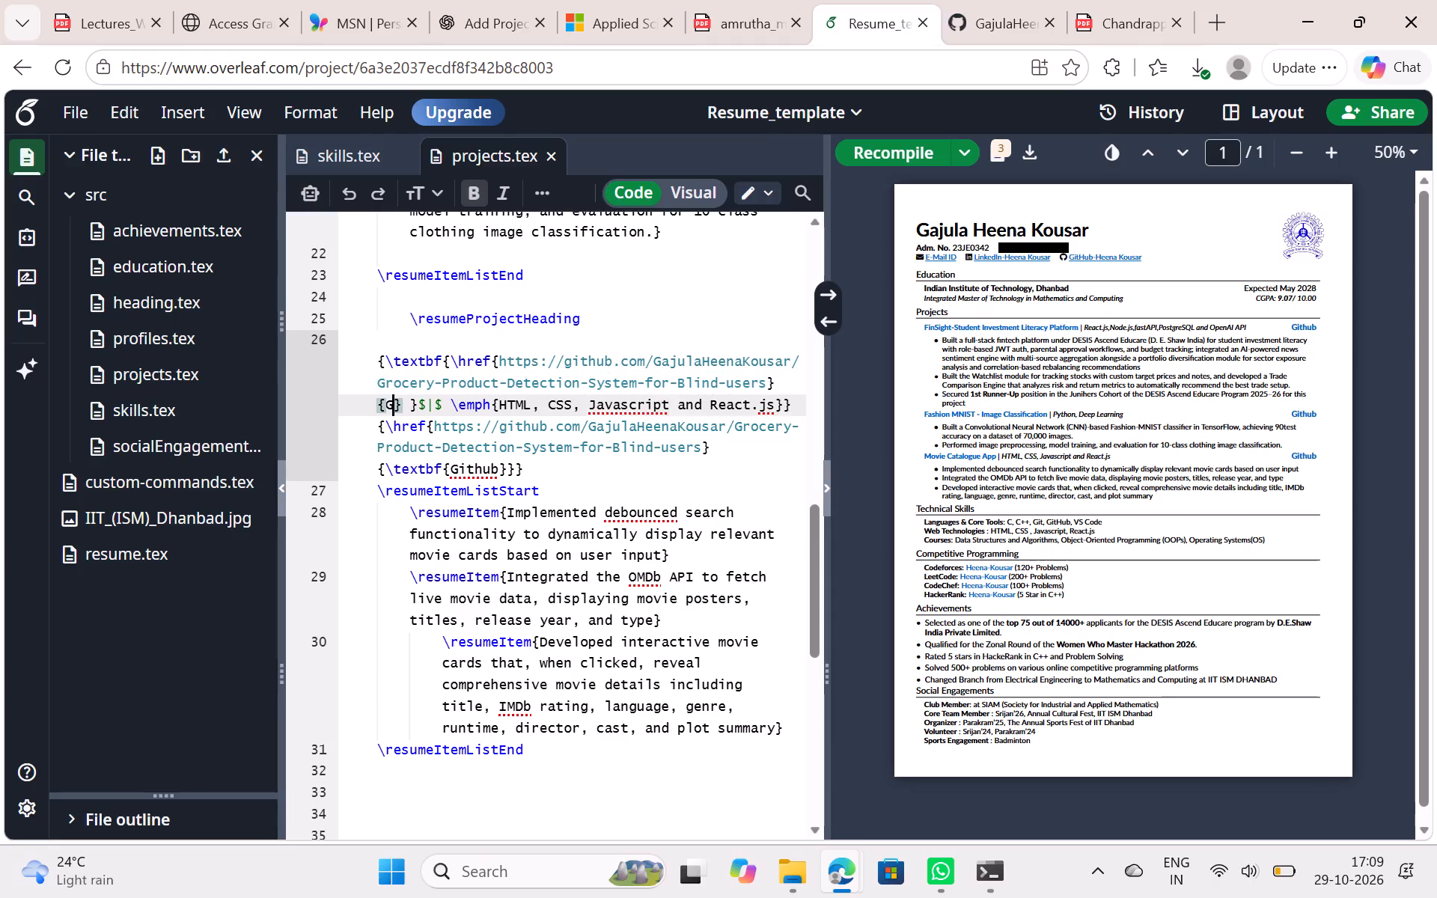
type("rocery Product Detection")
key("space")
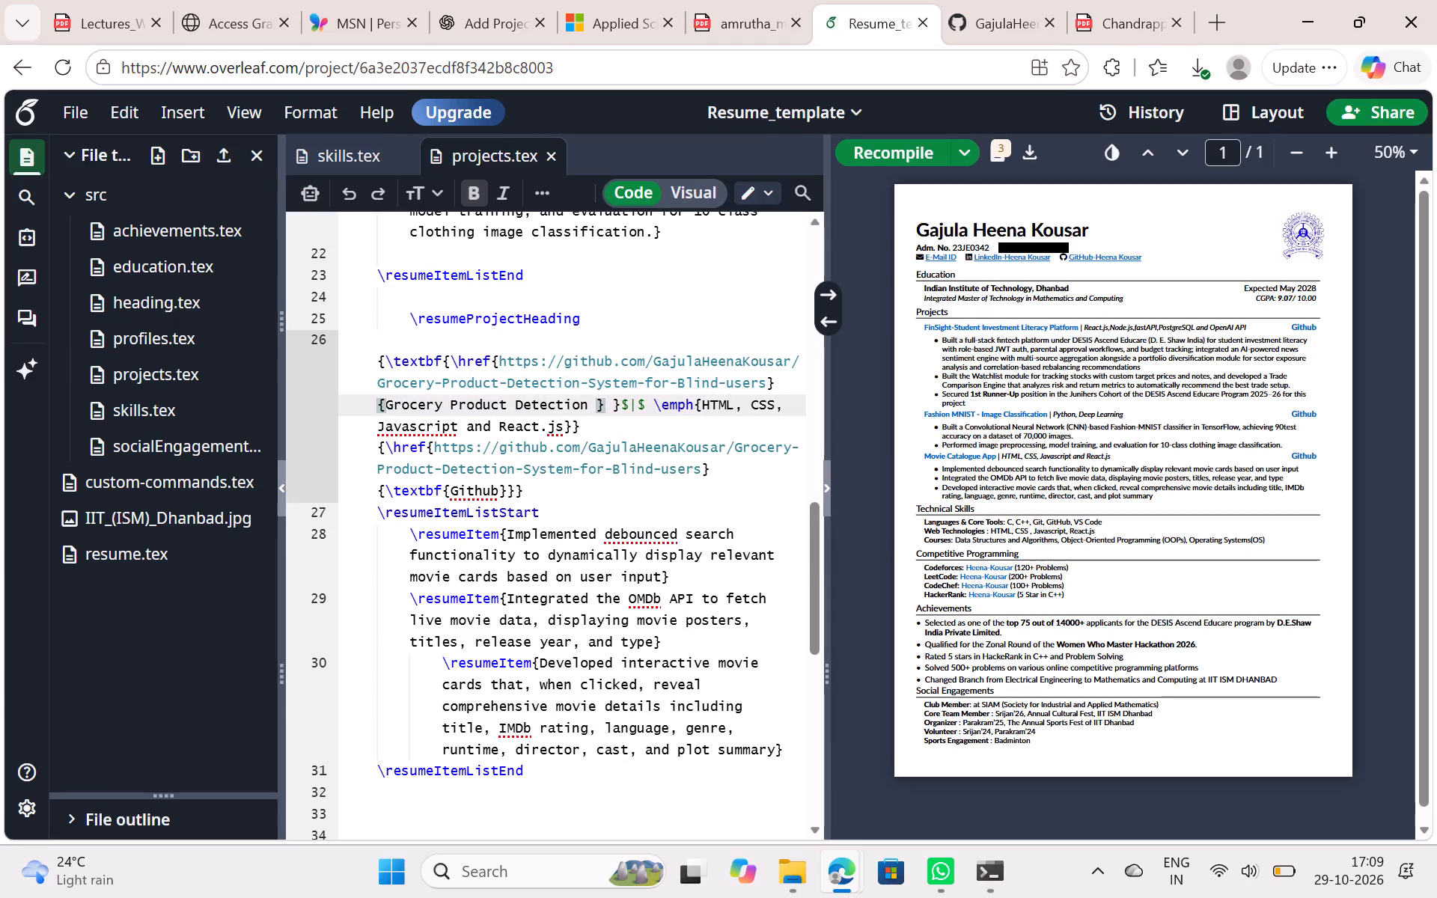
type("System fo")
key("space")
key("BackSpace")
type("r Bline")
key("BackSpace")
type("d U")
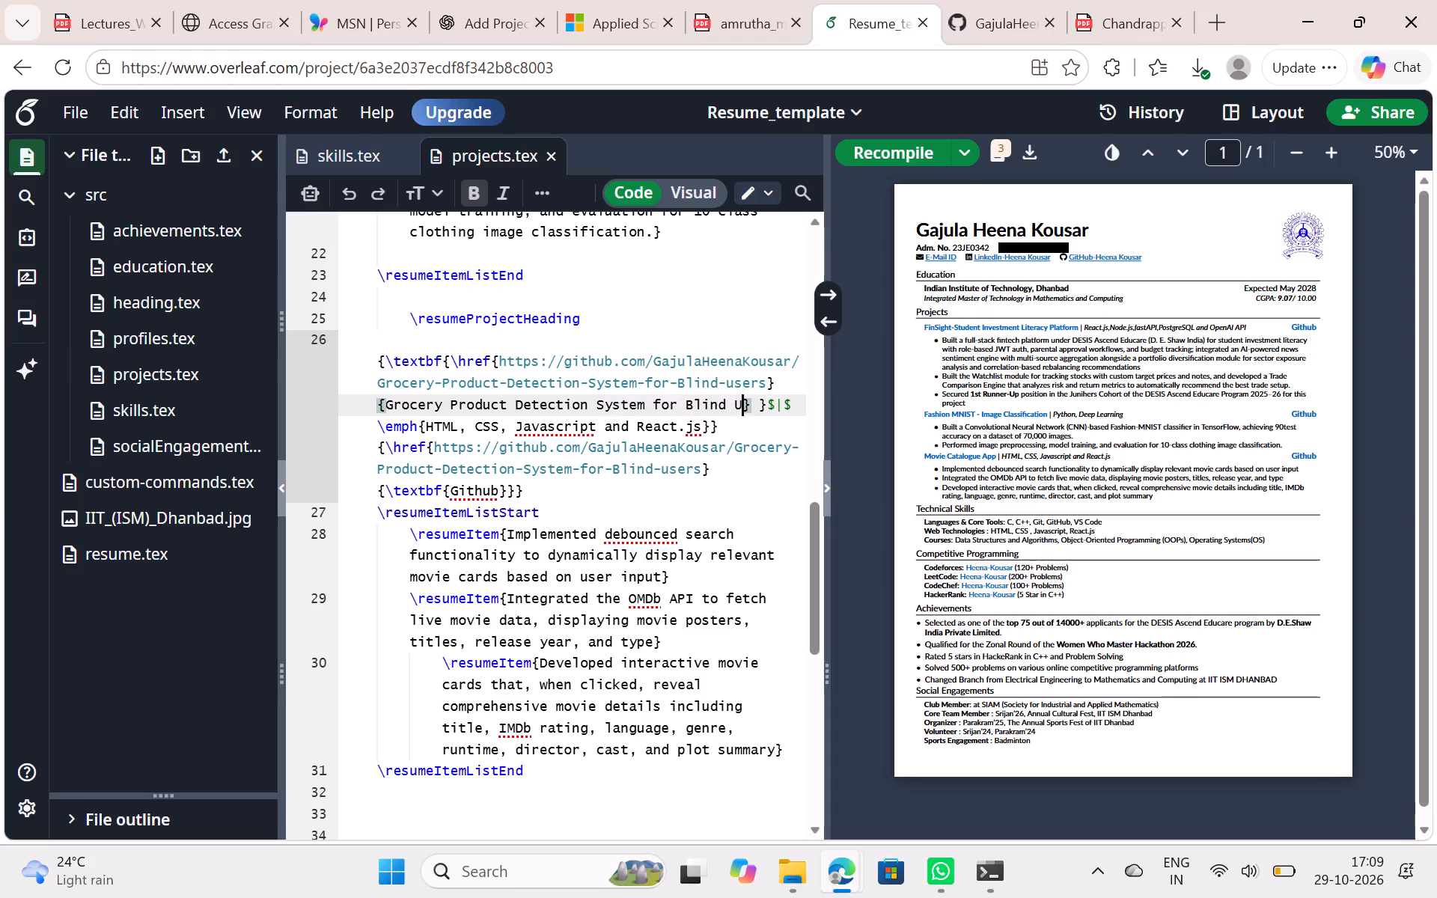
type("sers")
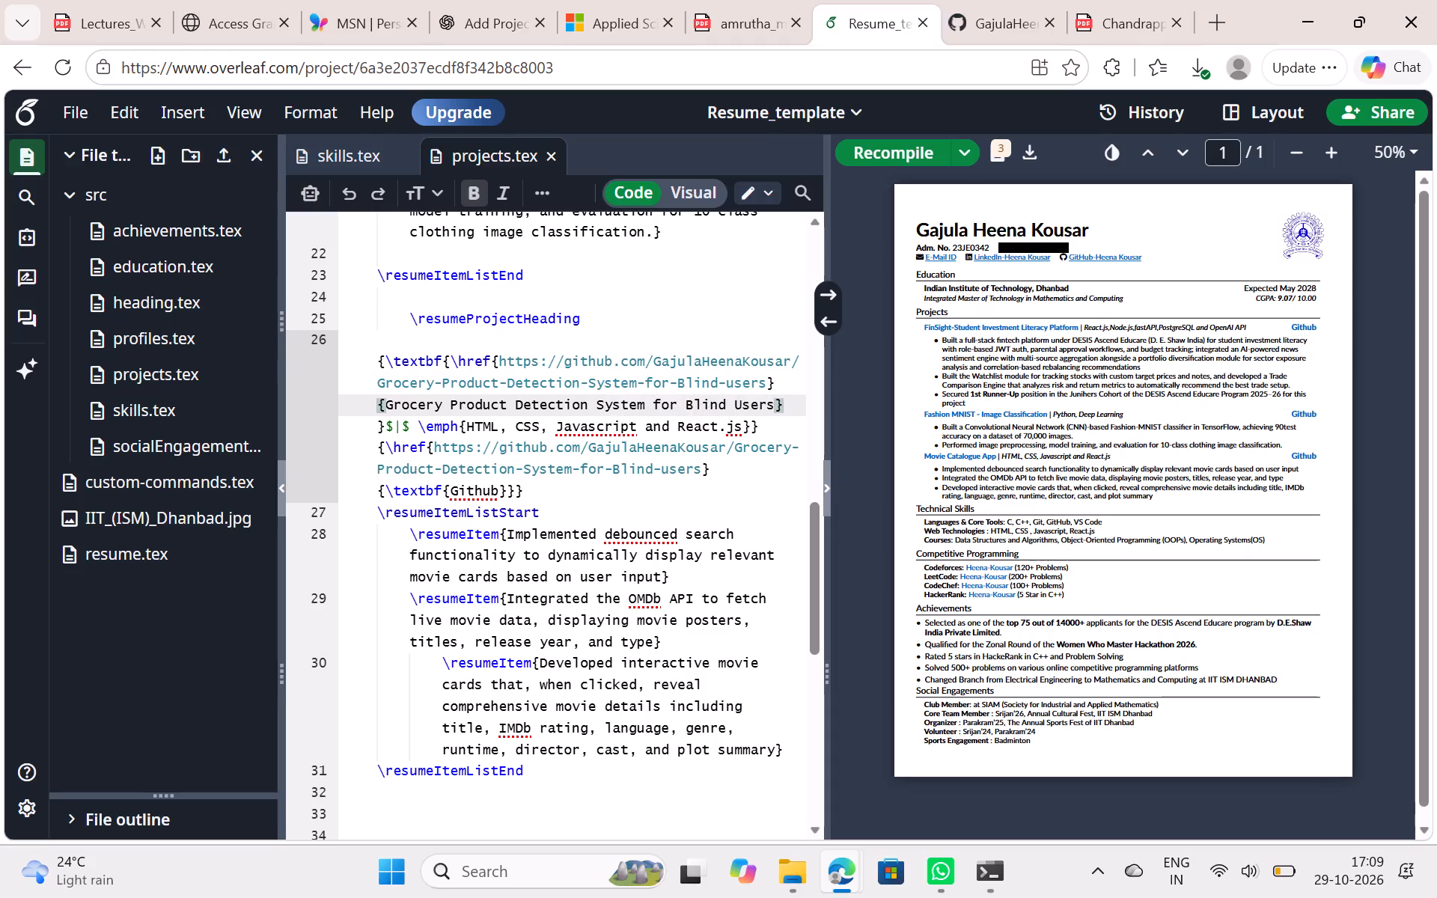
Replace the grocery project's technology list with "Python, OpenCV, YOLOv8, PyTorch", following the same project in the reference resume PDF.
left_click(1104, 0)
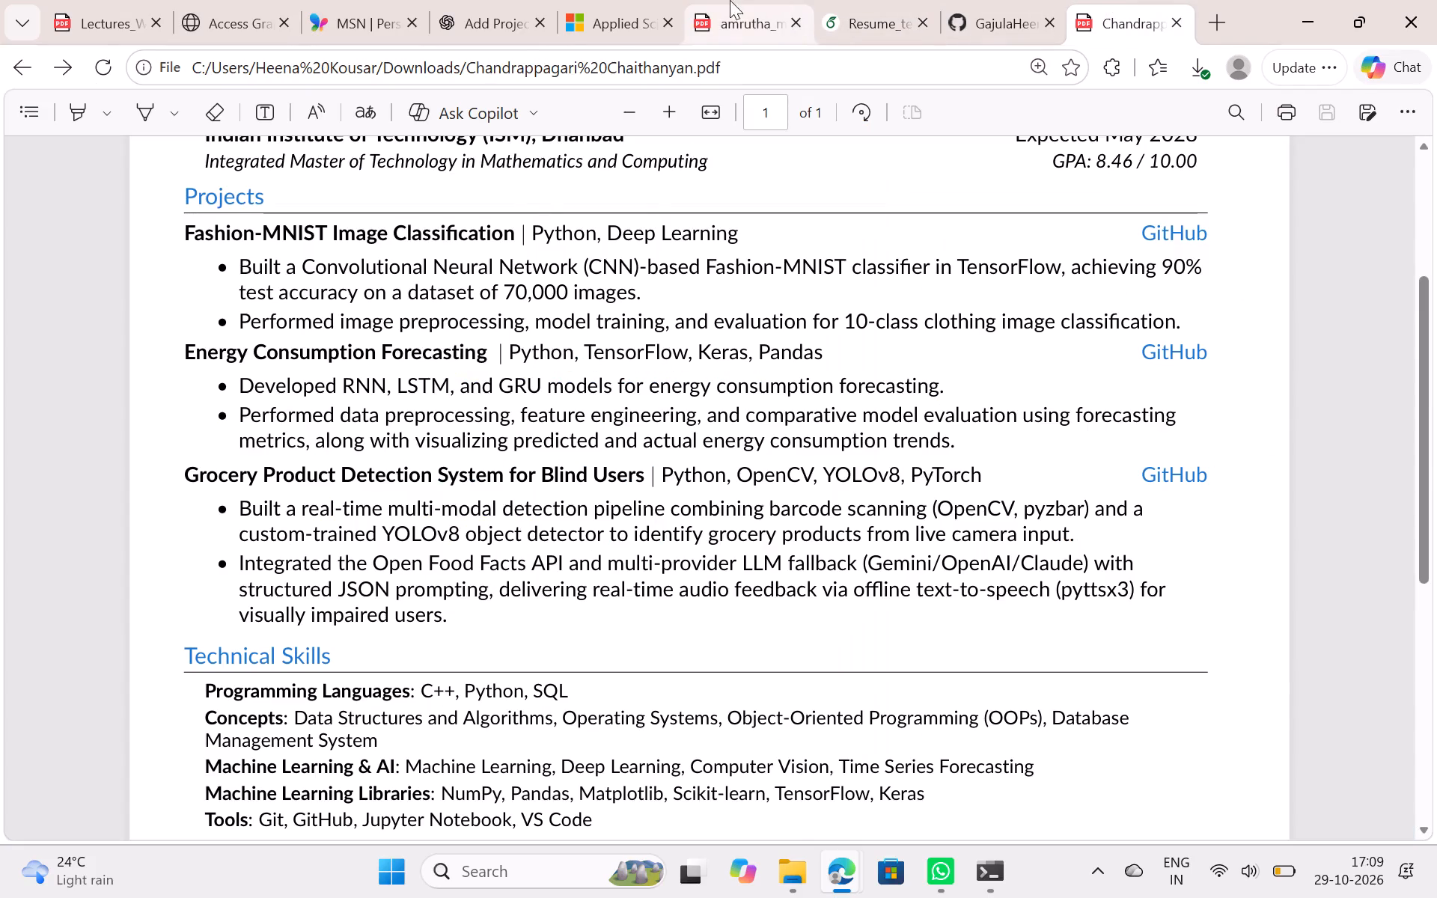
left_click(858, 0)
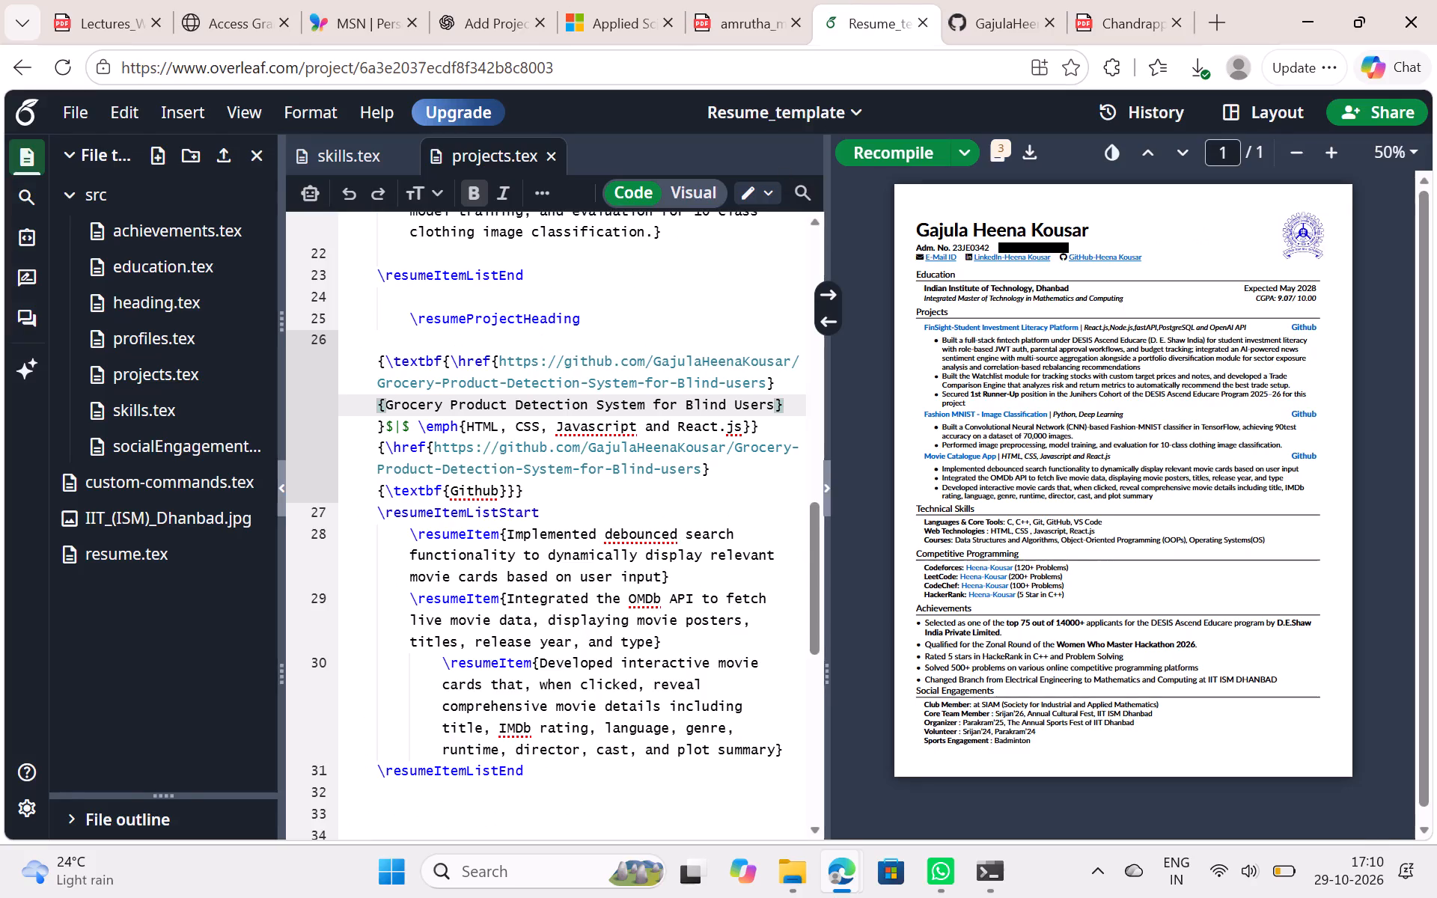
left_click(742, 427)
key("BackSpace")
key("BackSpace")
key("BackSpace")
key("BackSpace")
key("BackSpace")
key("BackSpace")
key("BackSpace")
key("BackSpace")
key("BackSpace")
key("BackSpace")
key("BackSpace")
key("BackSpace")
key("BackSpace")
key("BackSpace")
key("BackSpace")
key("BackSpace")
key("BackSpace")
key("BackSpace")
key("BackSpace")
key("BackSpace")
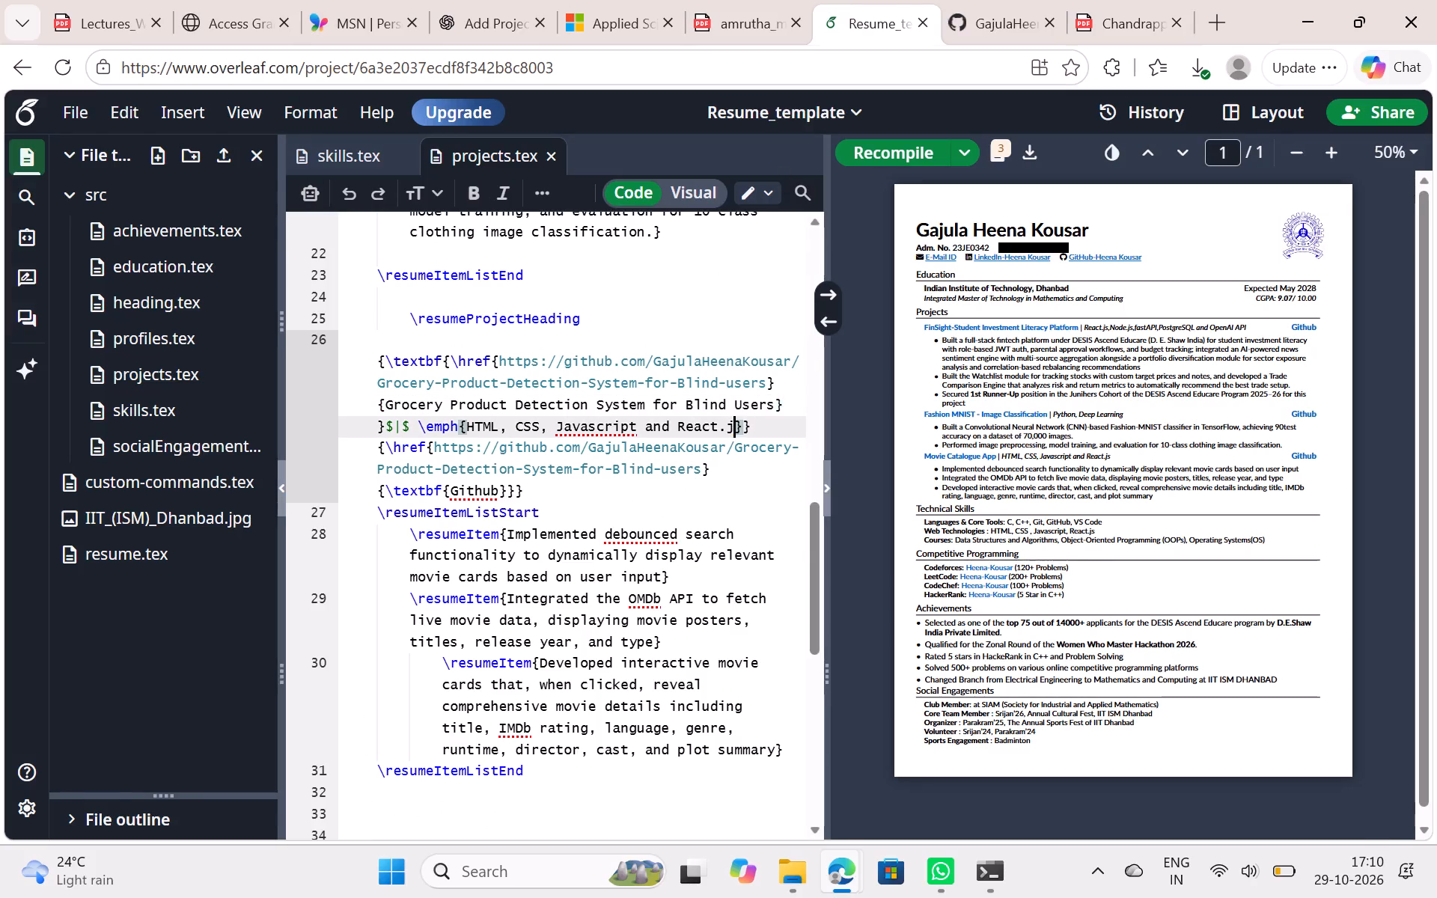
key("BackSpace")
key("BackSpace")
key("BackSpace")
key("BackSpace")
key("BackSpace")
key("BackSpace")
key("BackSpace")
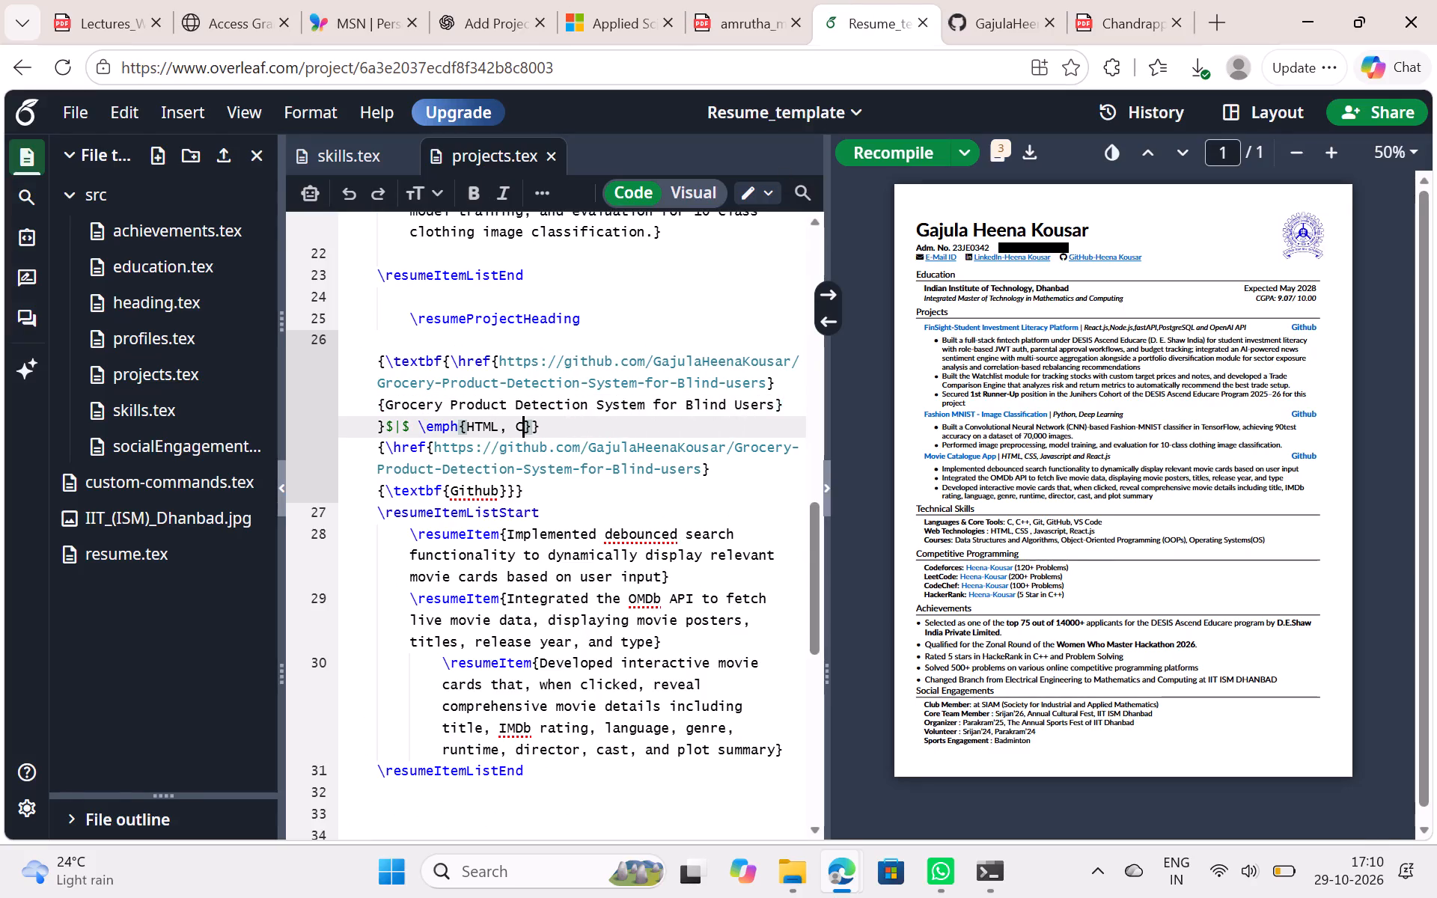
key("BackSpace")
key("BackSpace")
key("BackSpace")
key("BackSpace")
key("BackSpace")
key("BackSpace")
key("BackSpace")
type("Python , Op")
key("BackSpace")
key("BackSpace")
key("BackSpace")
key("BackSpace")
key("BackSpace")
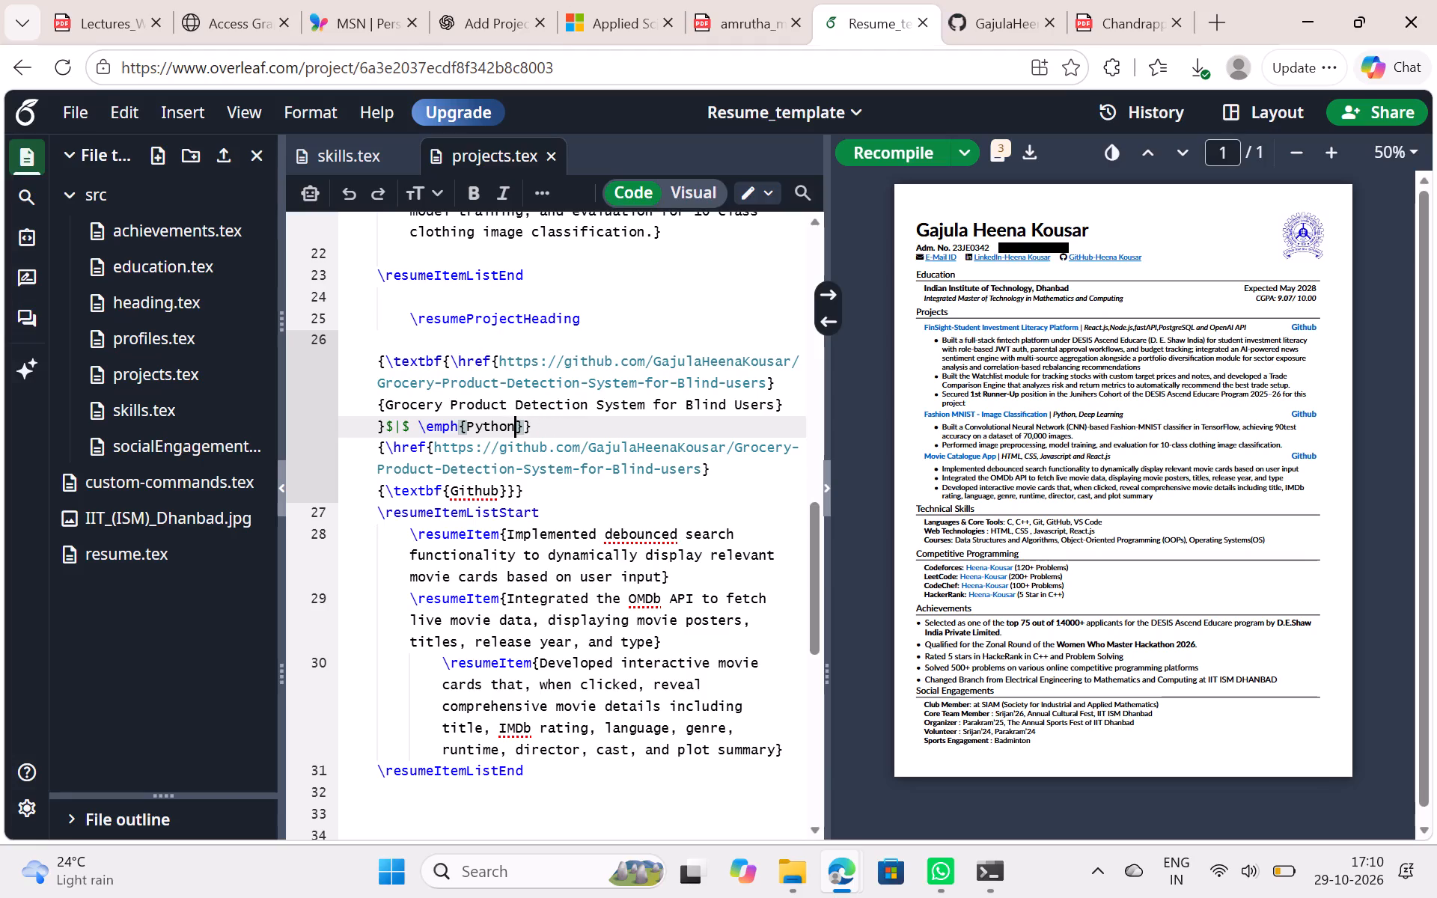
type(", OpenCV")
key("space")
key("BackSpace")
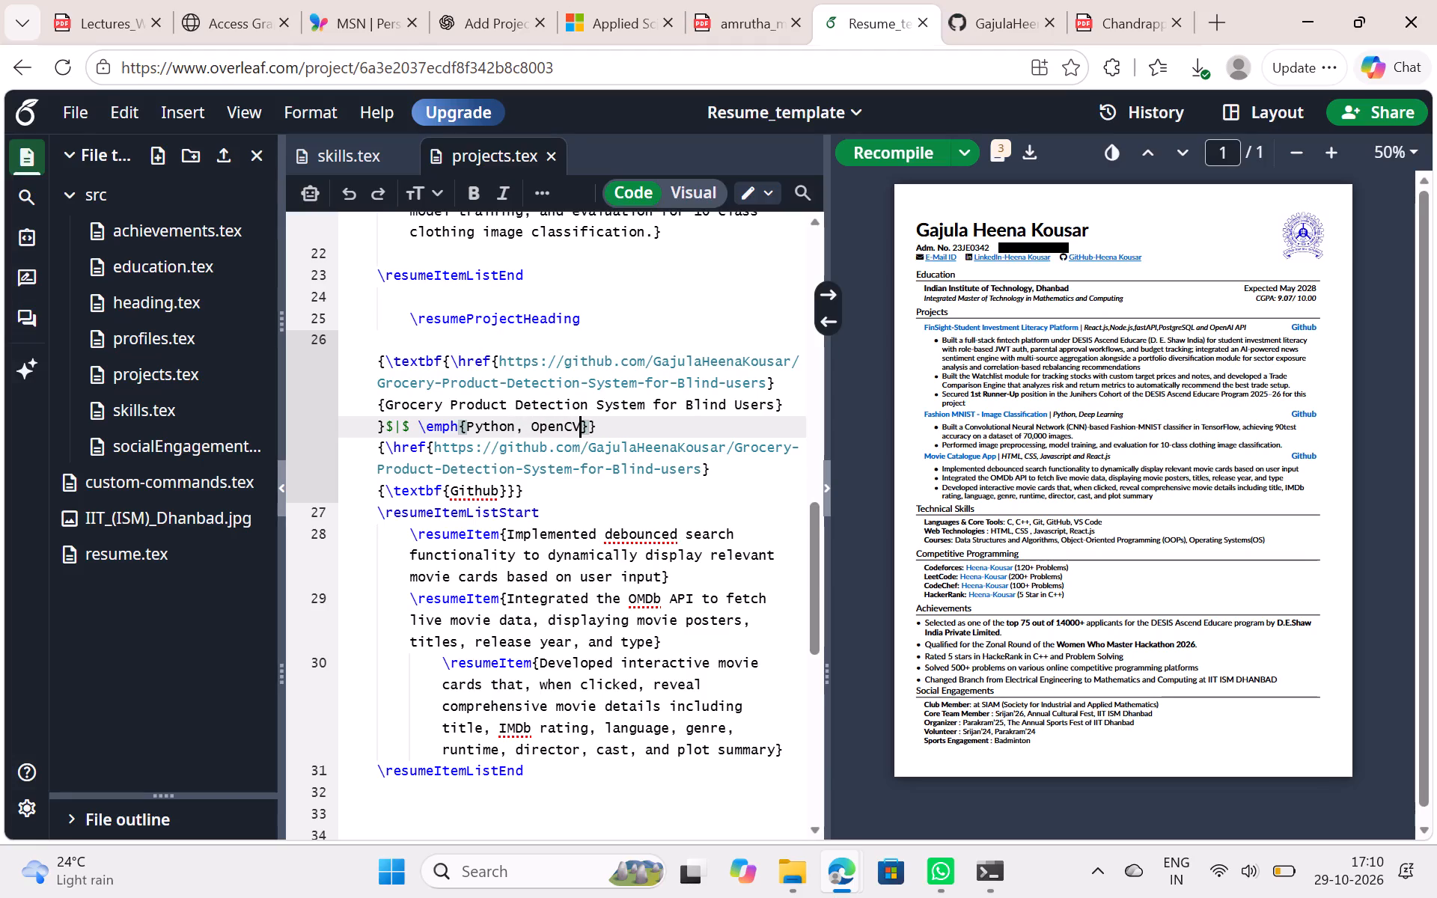
type(",")
key("space")
left_click(1123, 0)
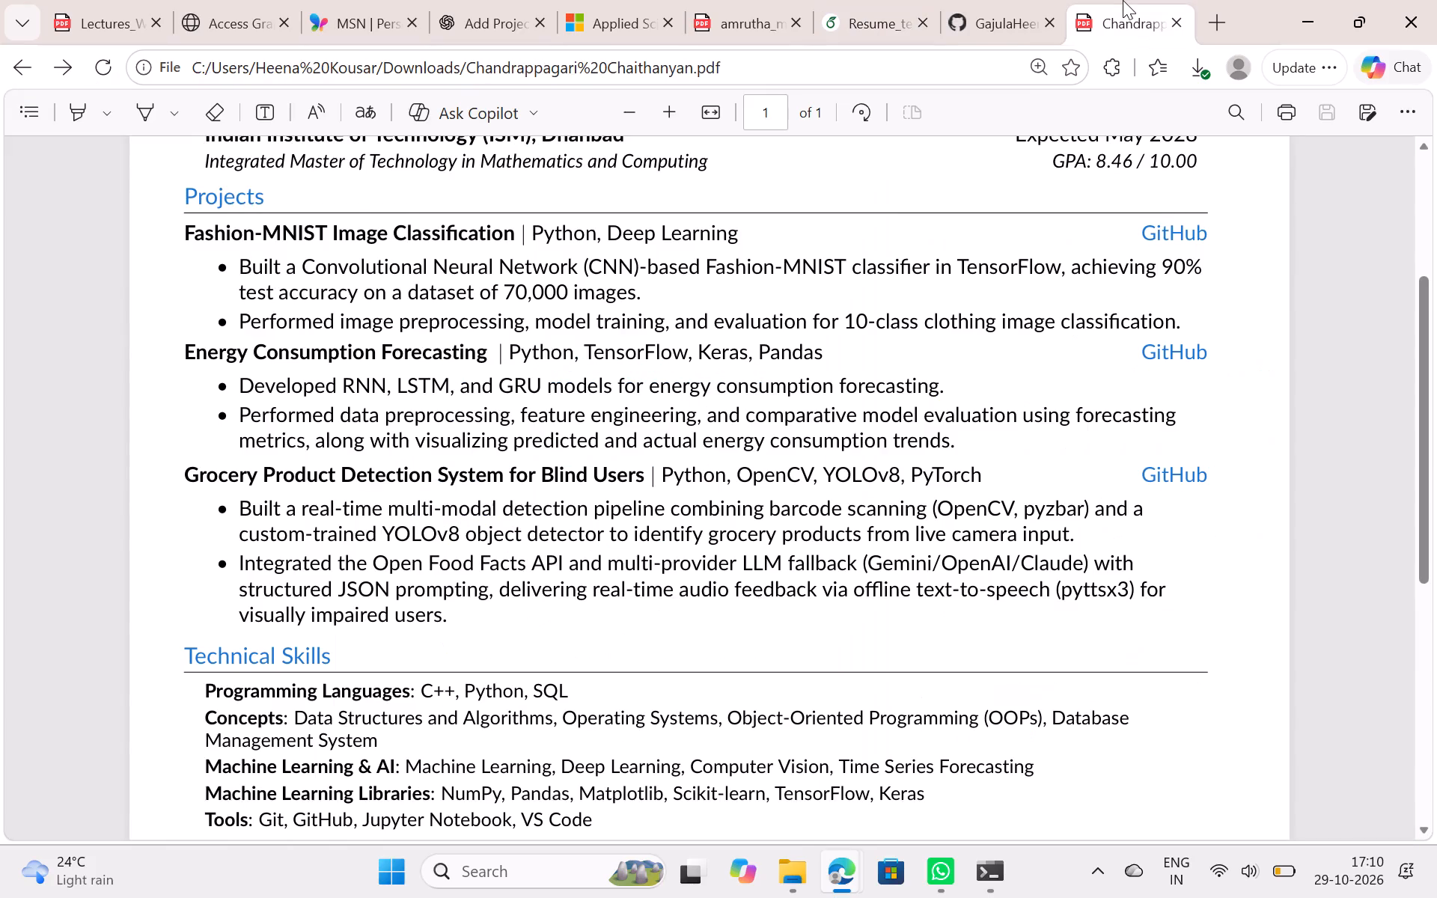
left_click(873, 0)
type("YOLO")
type("v8")
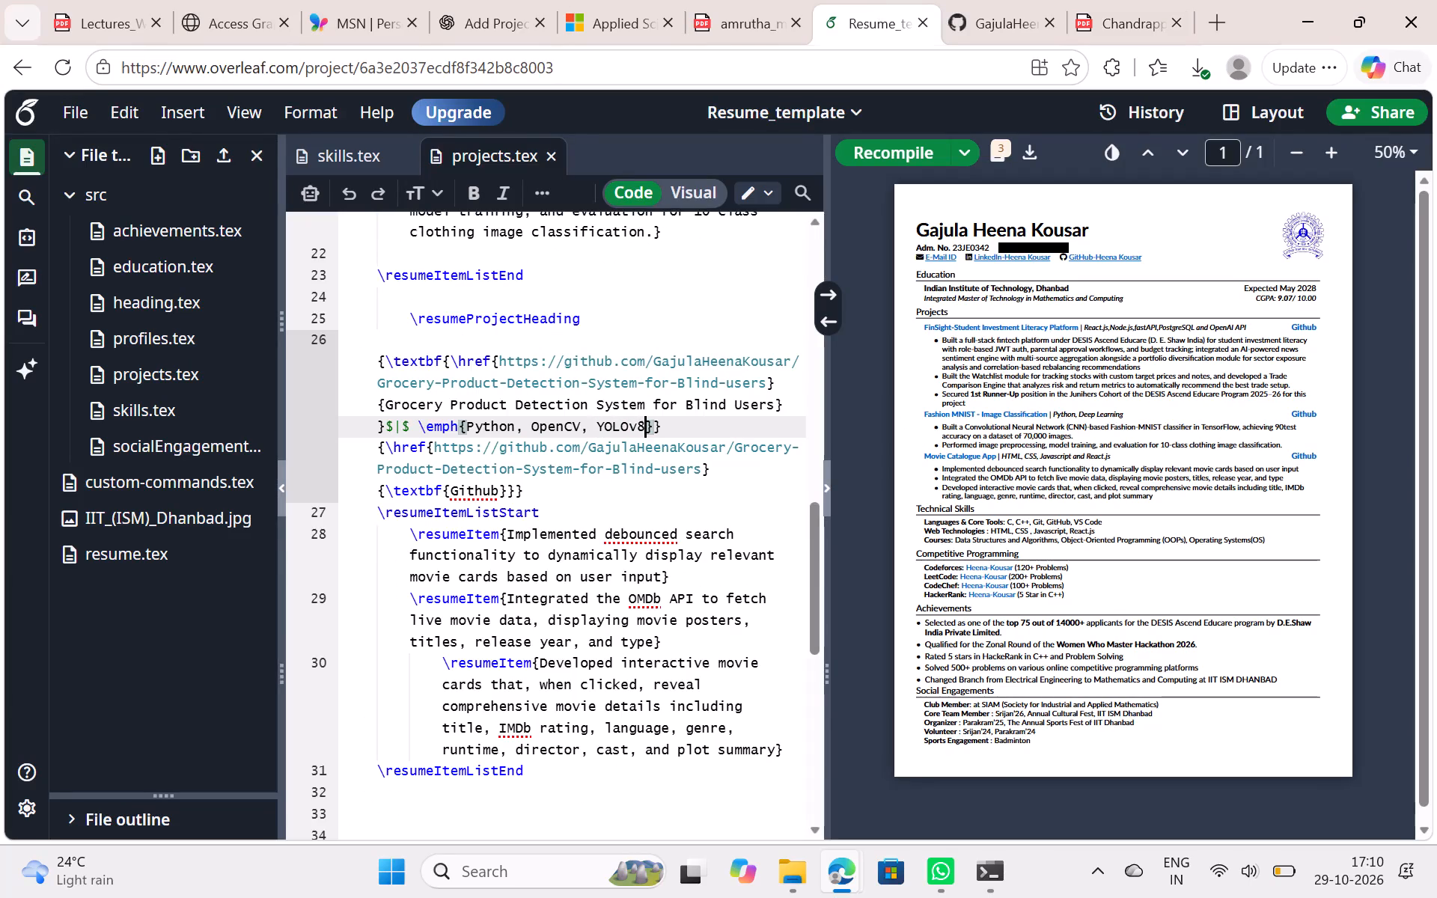
type(",")
key("space")
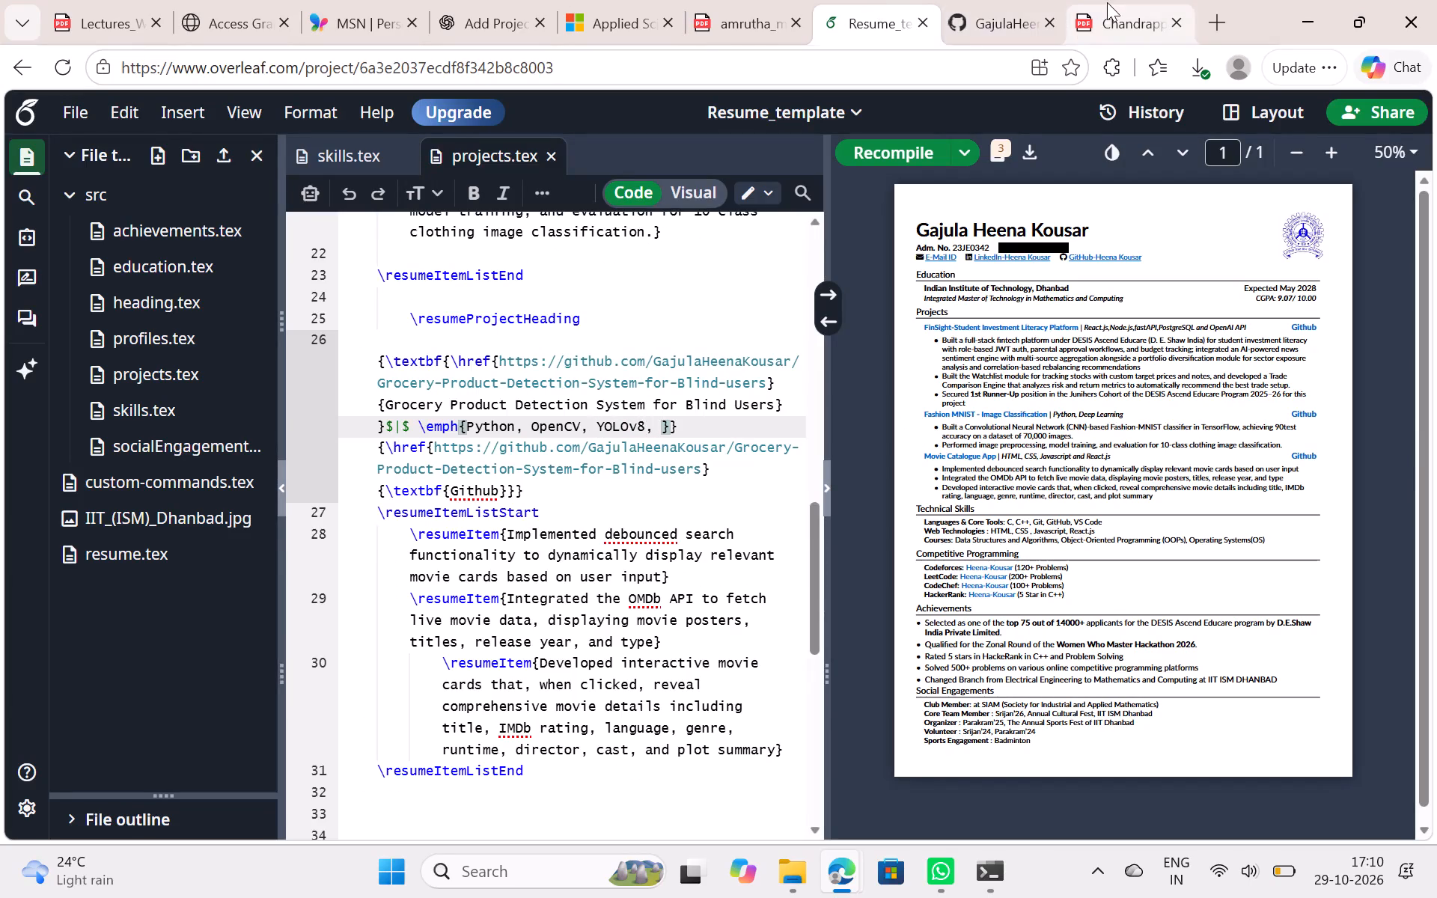
left_click(1107, 2)
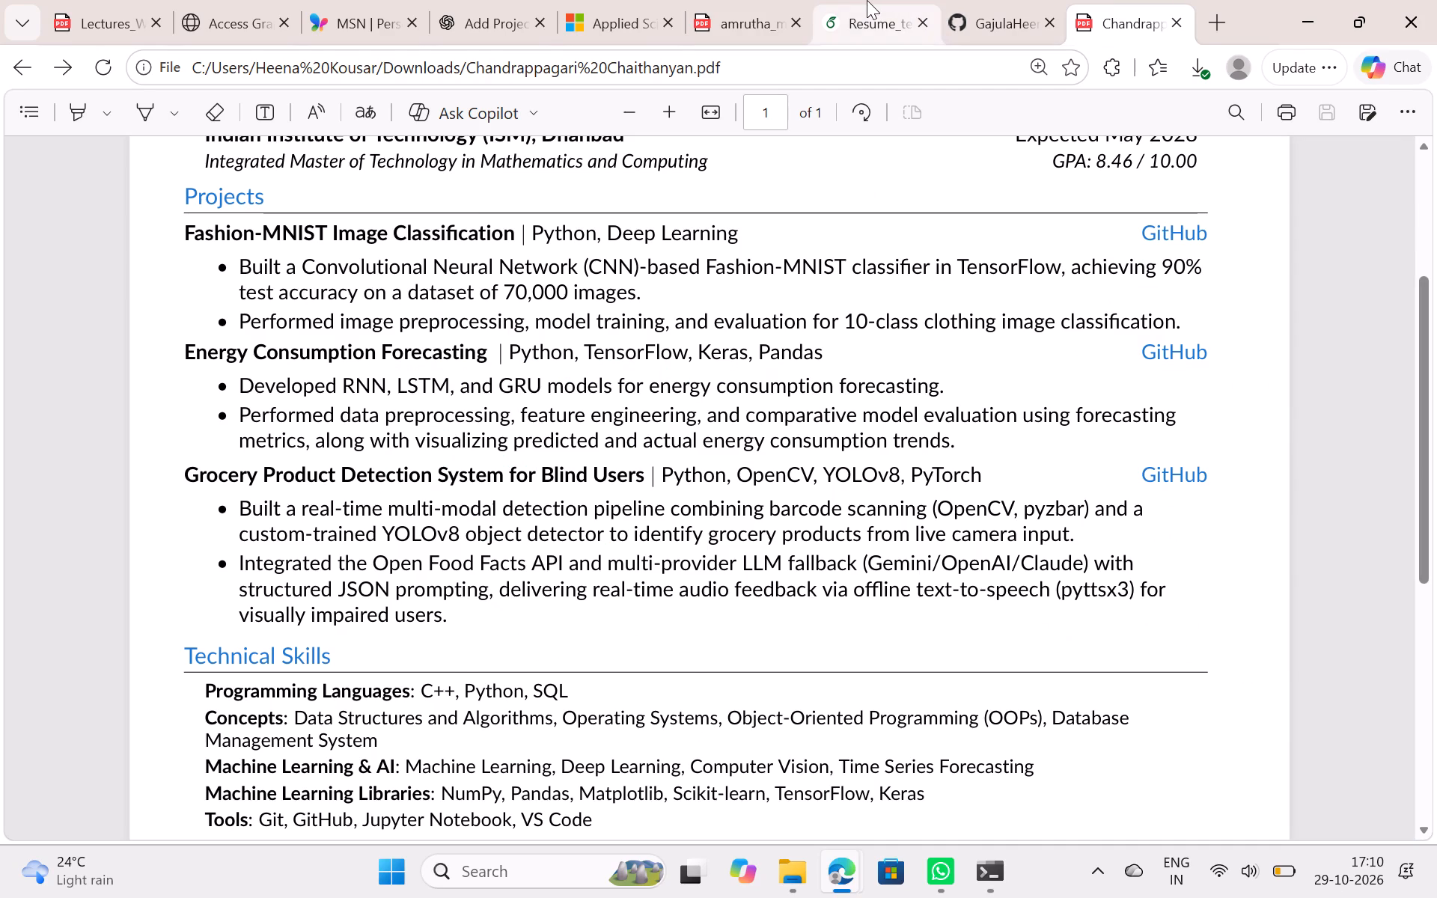
left_click(867, 0)
type("Pyt")
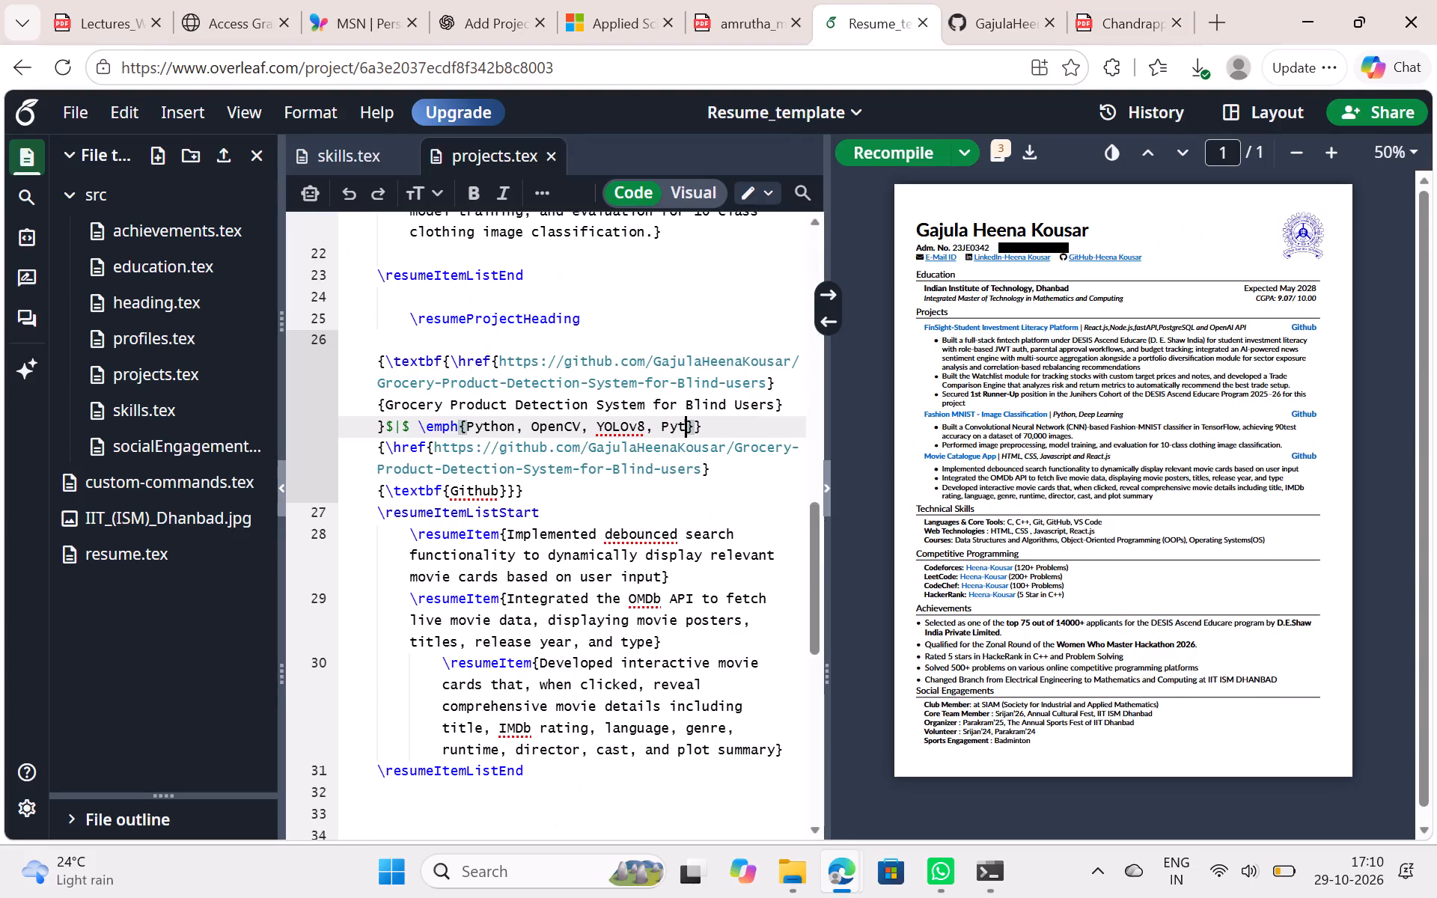
key("BackSpace")
type("Torch")
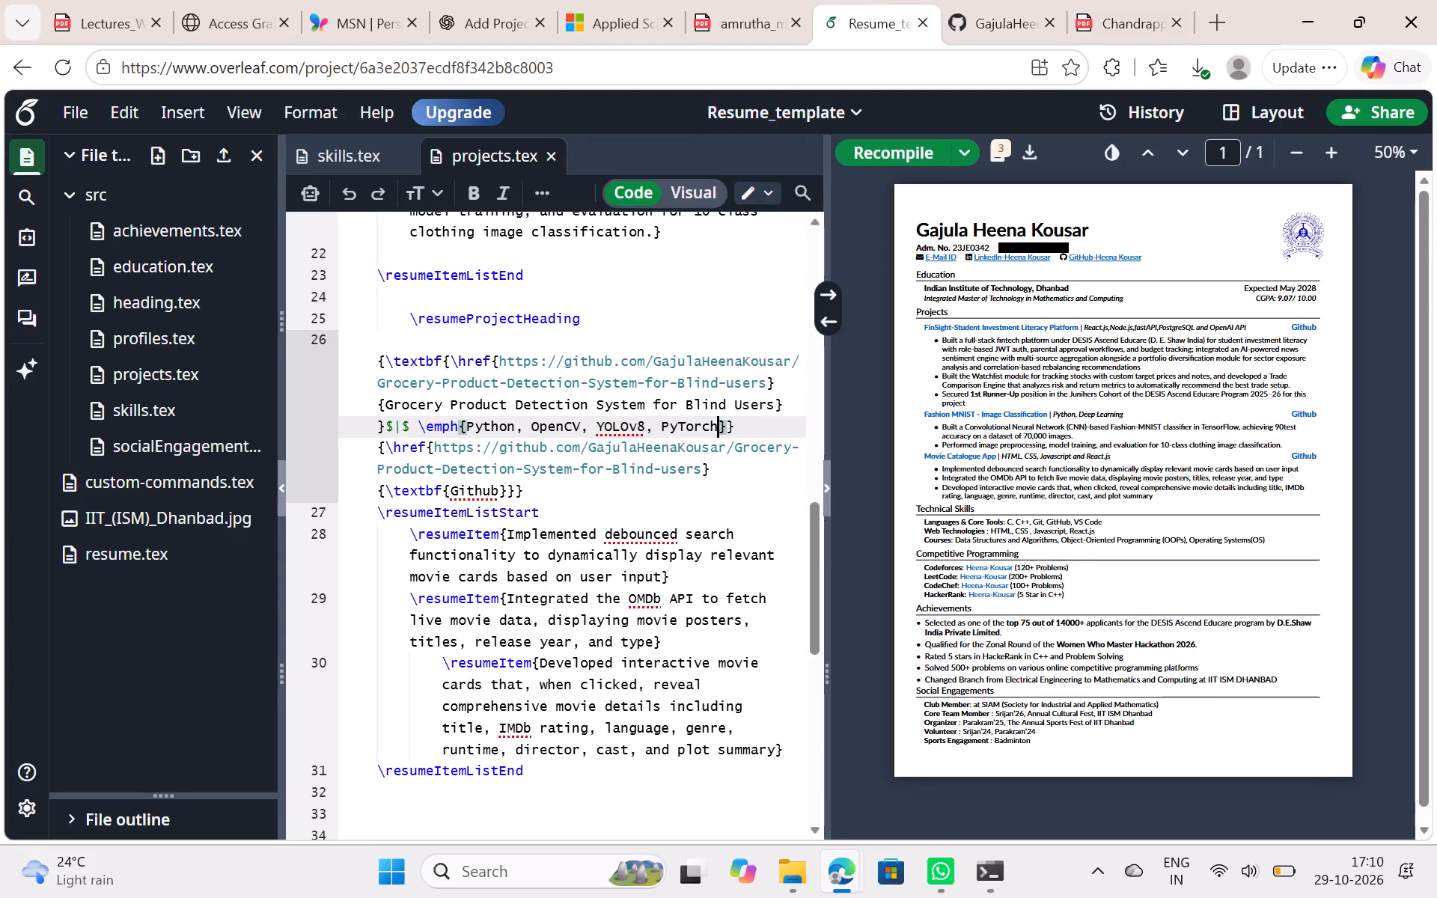
Recompile the resume PDF with the new project heading.
left_click(899, 157)
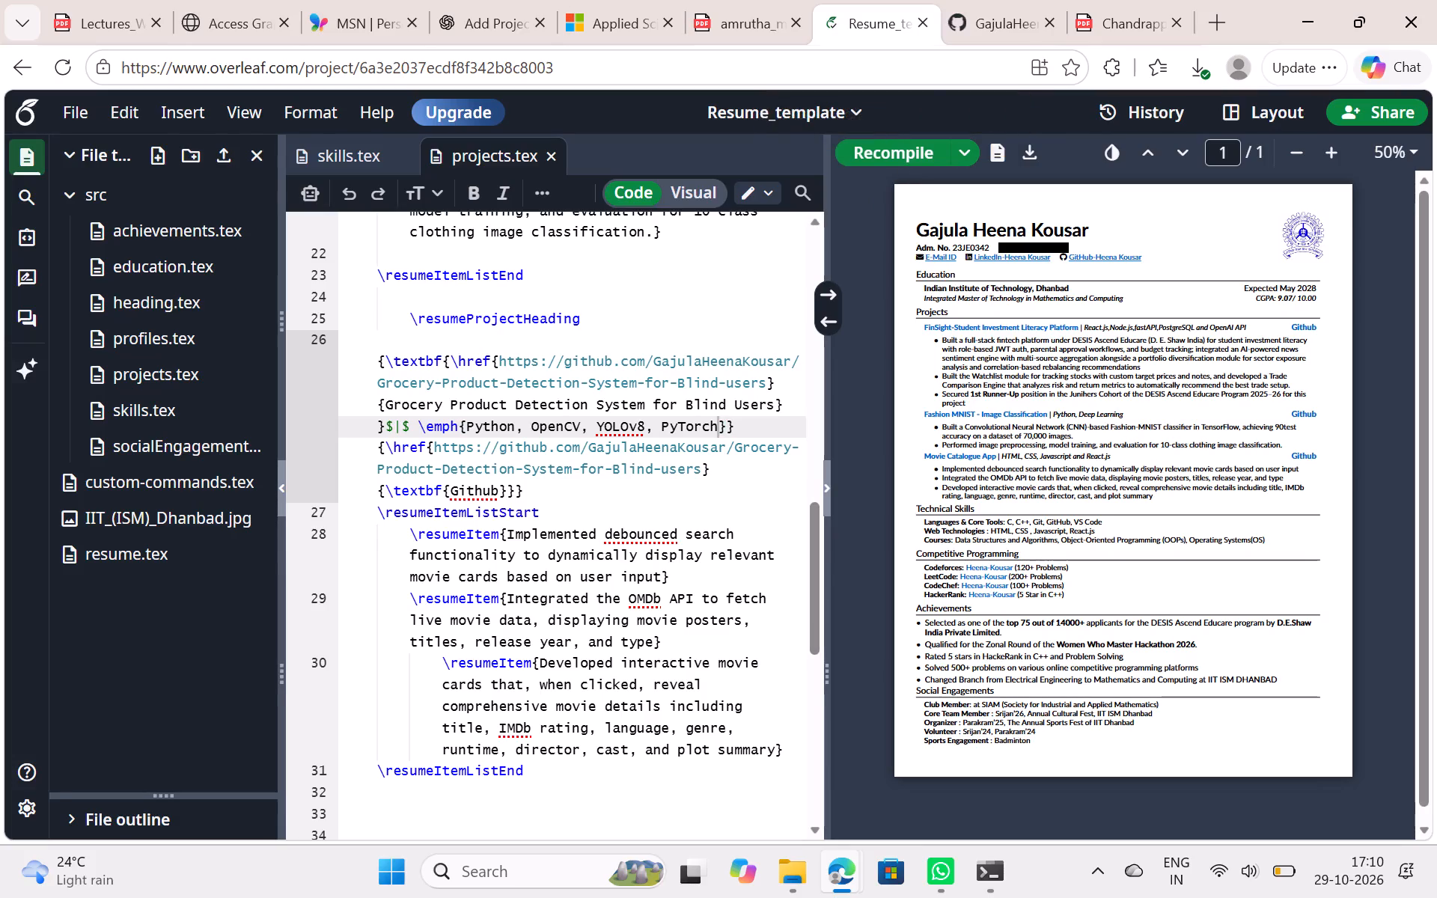
Copy the reference resume's Open Food Facts API and LLM fallback bullet over the "Developed interactive movie cards" item text in projects.tex.
left_click(1105, 0)
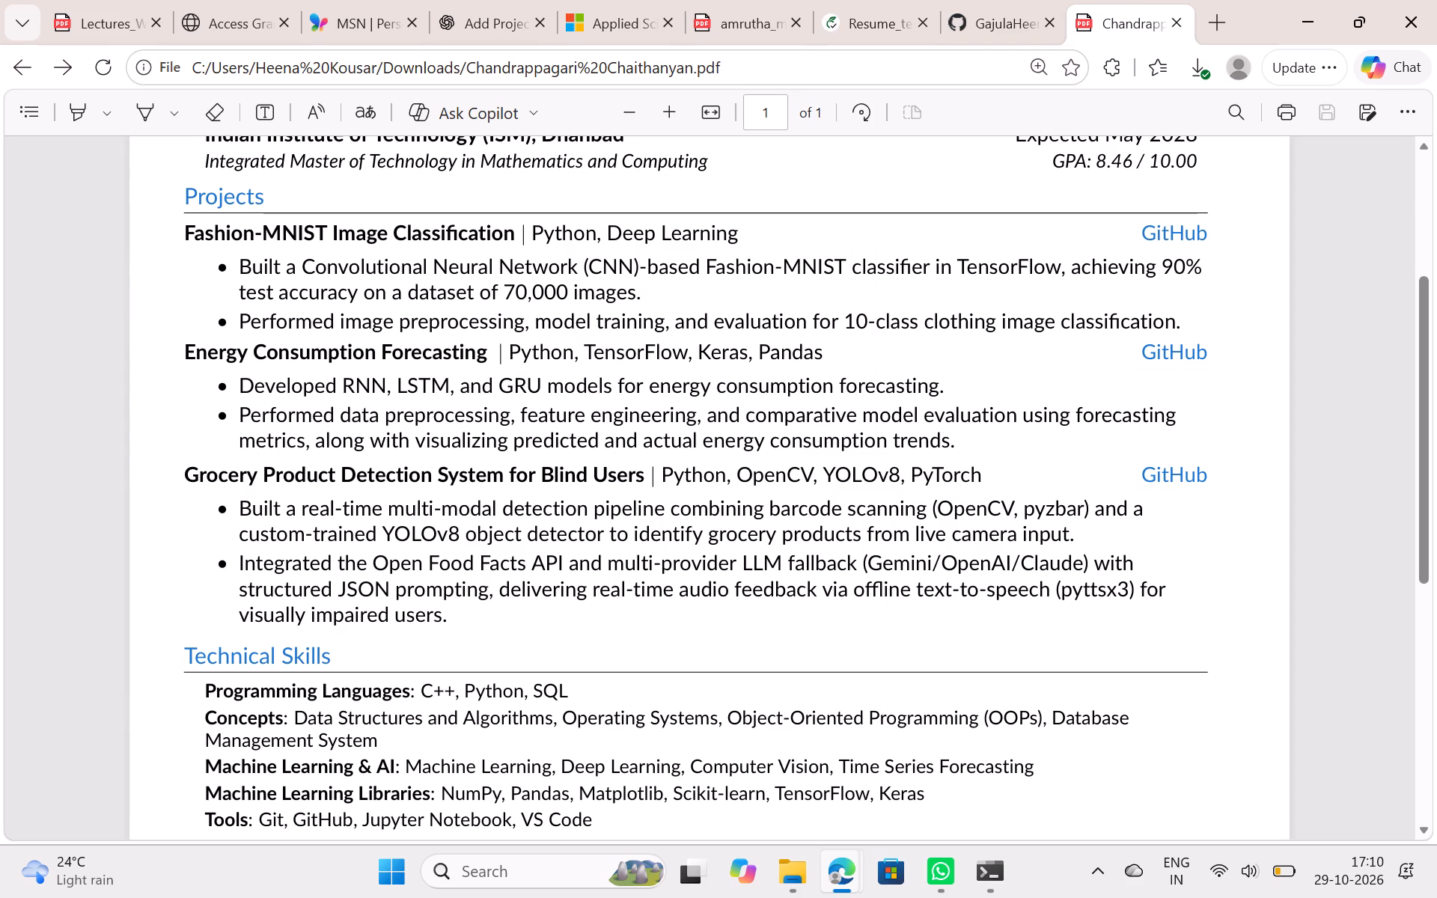
left_click_drag(1091, 533, 282, 558)
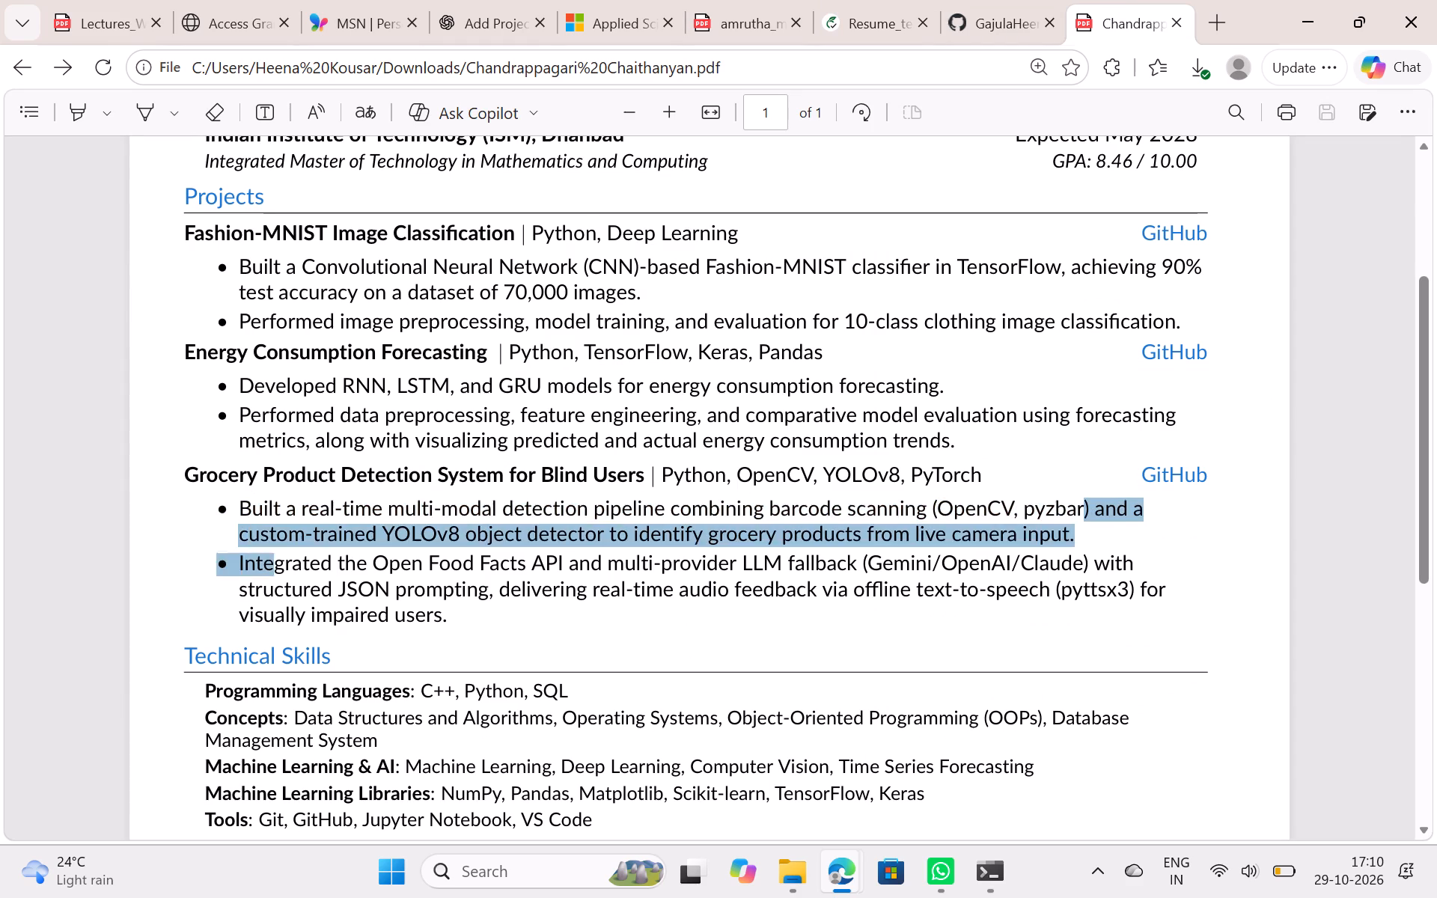
left_click_drag(282, 558, 1436, 499)
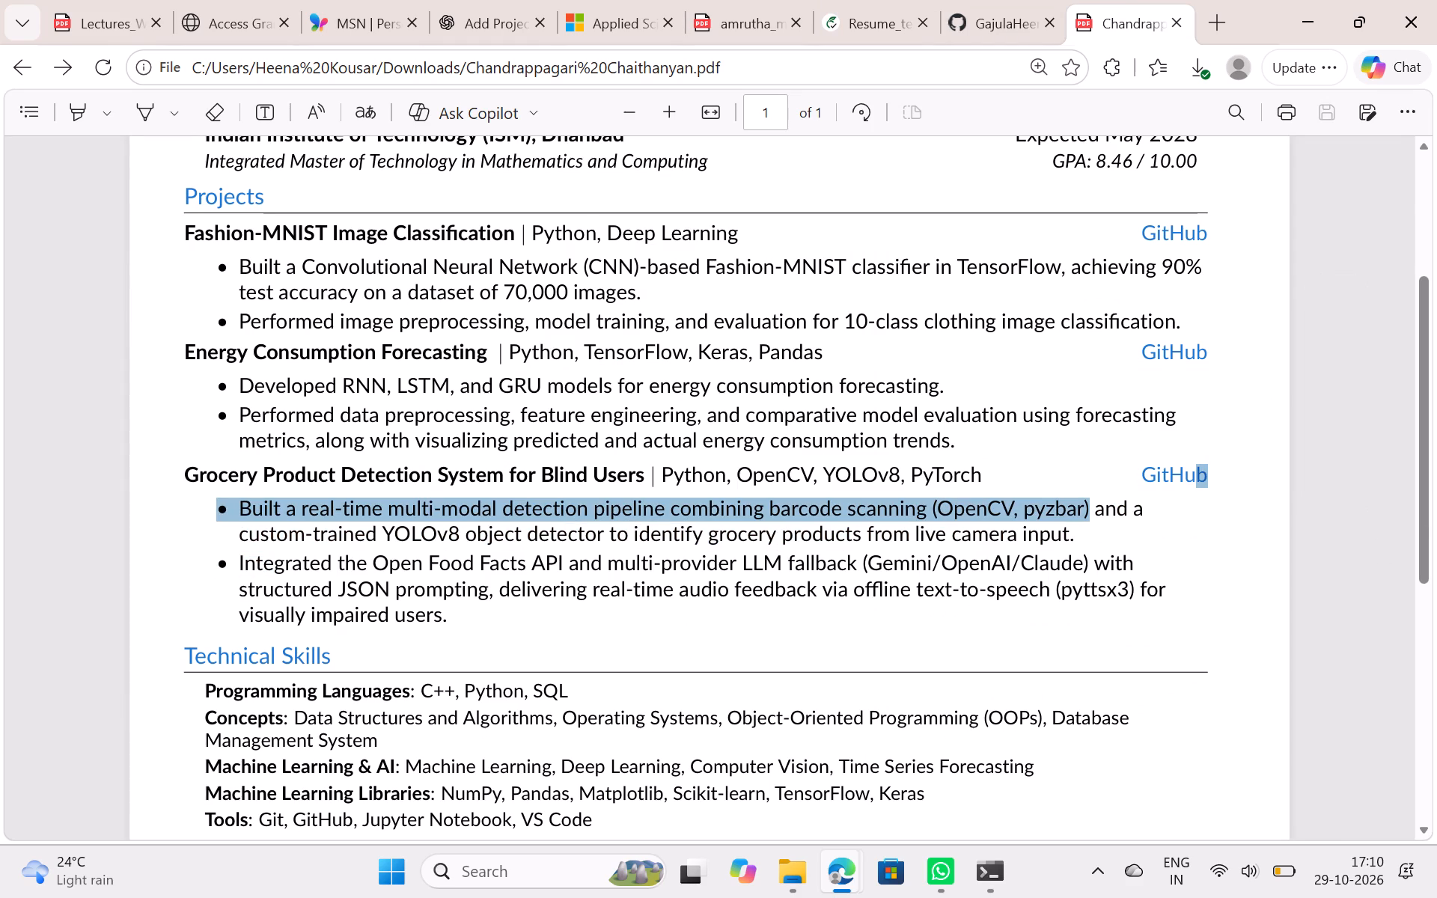
left_click(1102, 543)
left_click_drag(466, 617, 447, 616)
left_click_drag(447, 616, 248, 565)
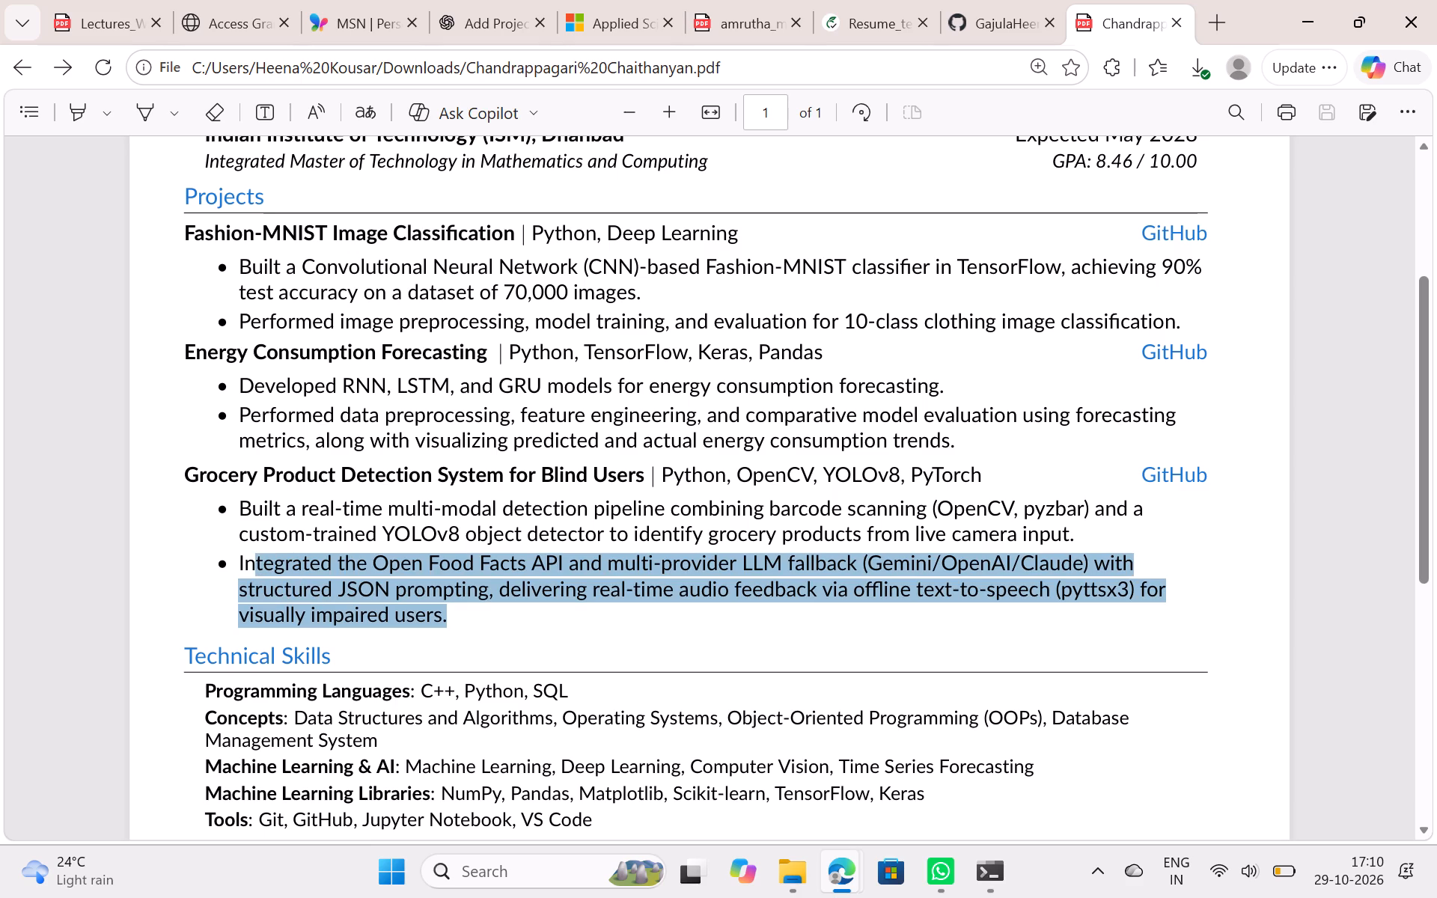
left_click_drag(248, 565, 235, 560)
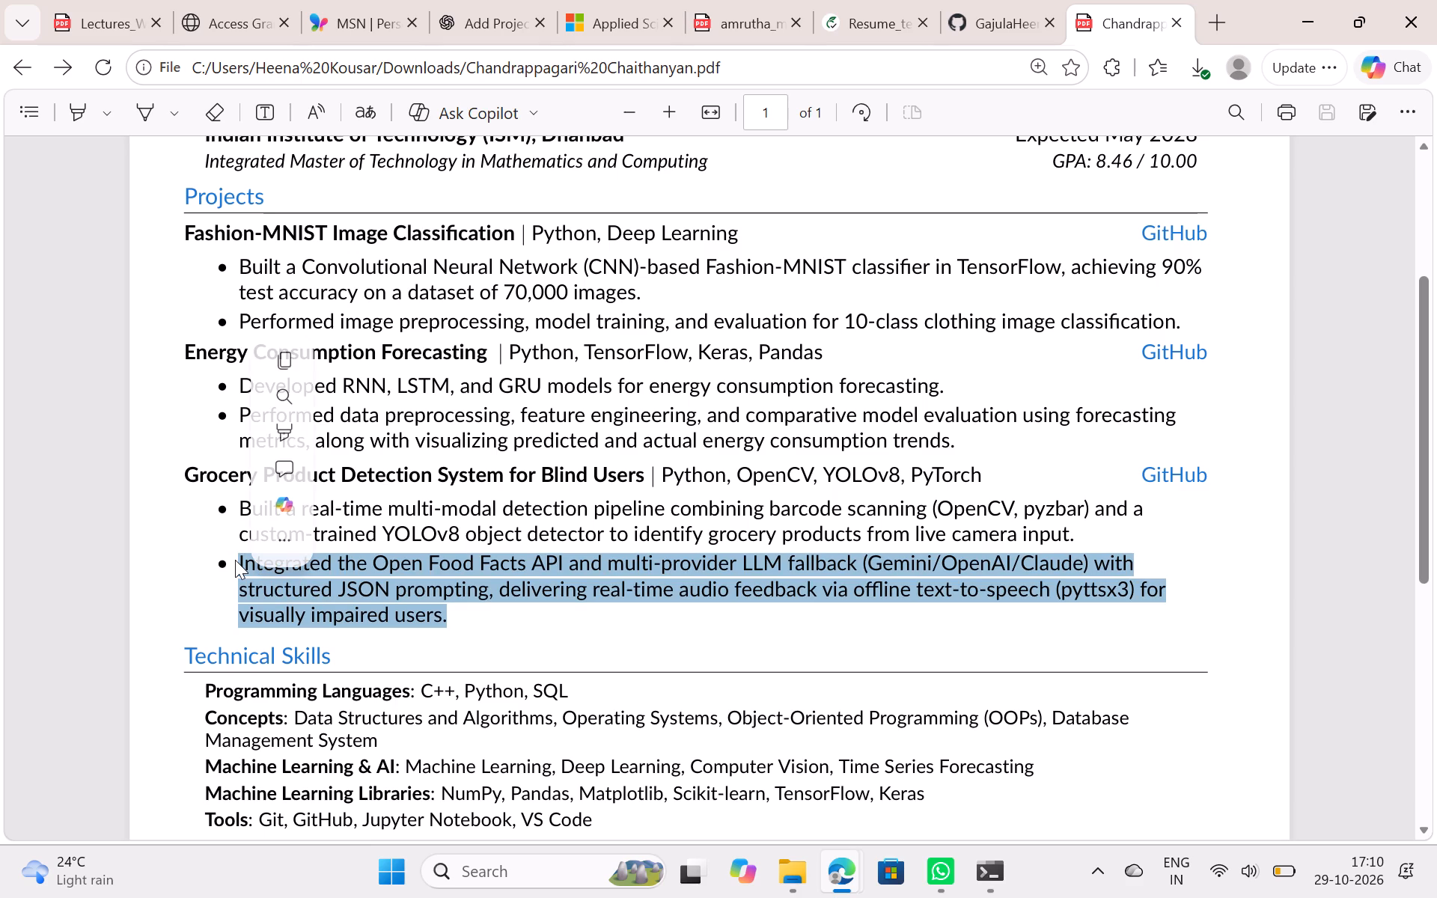
left_click(286, 367)
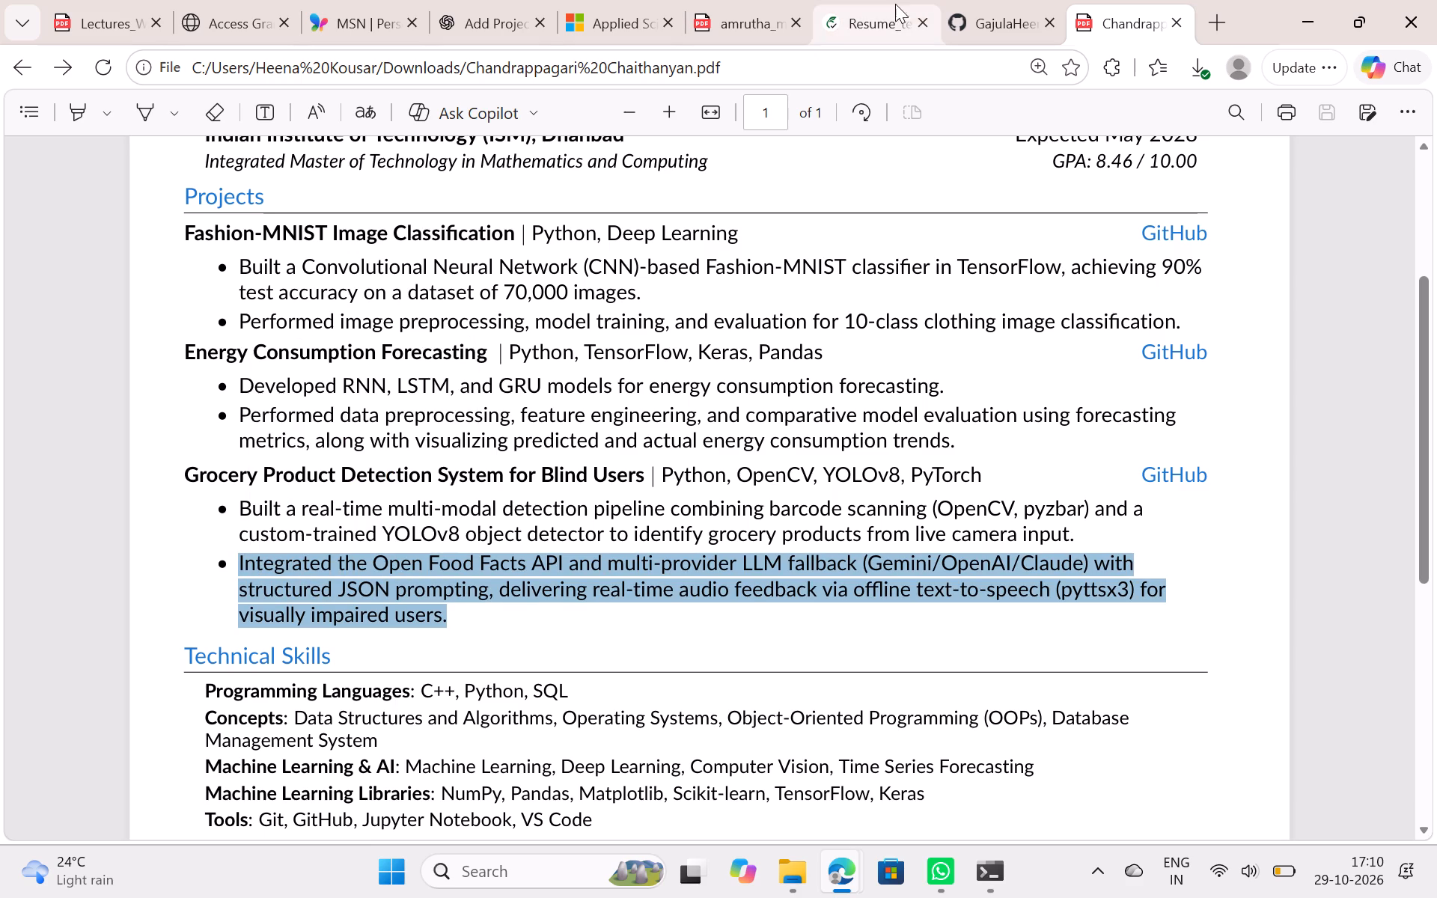
left_click(920, 0)
scroll(480, 734, "down", 1)
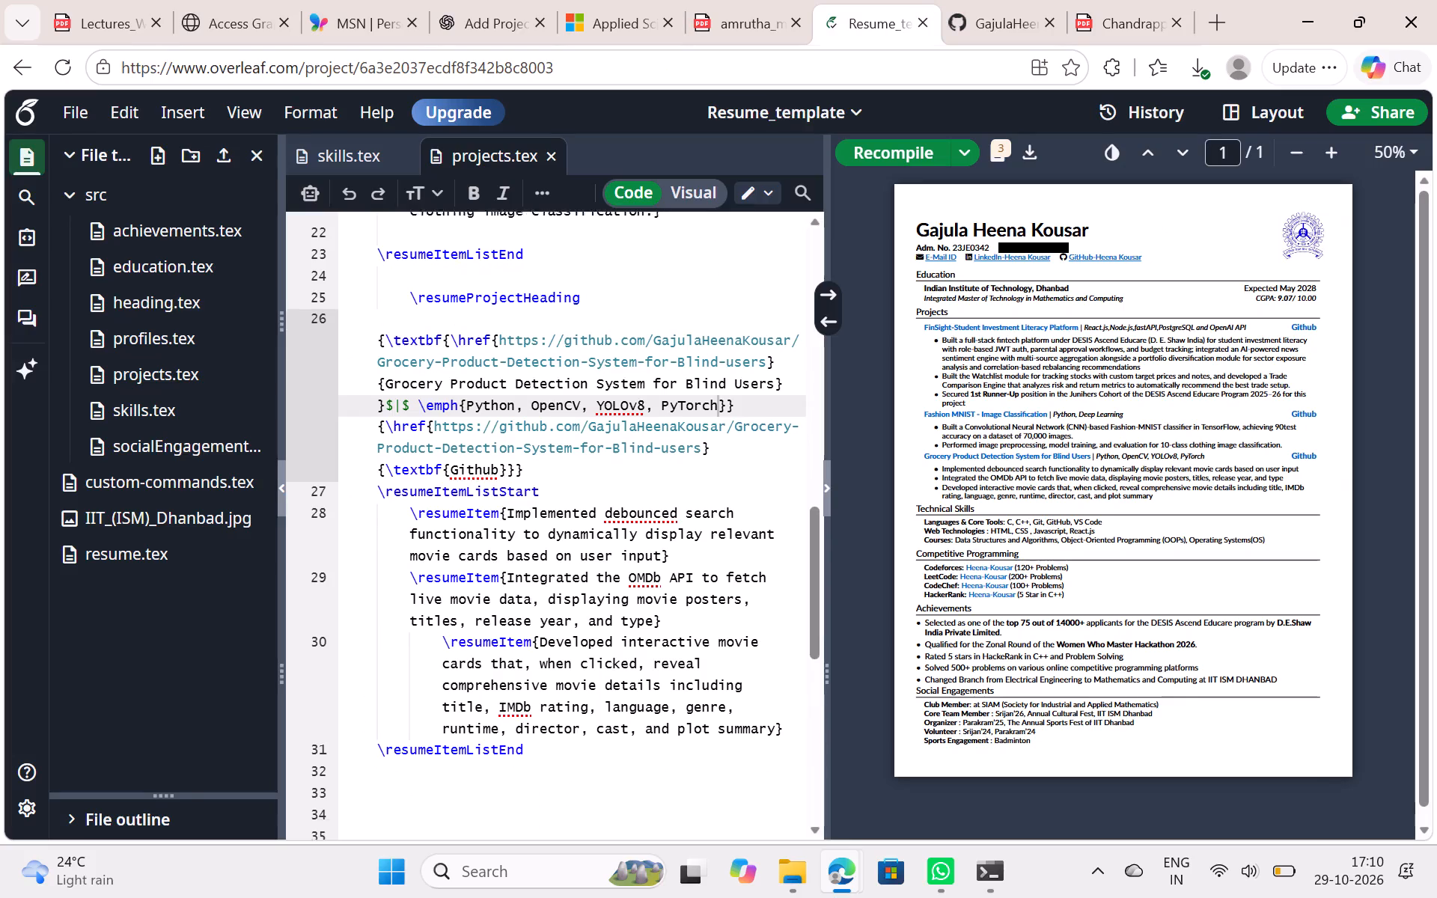
scroll(480, 734, "down", 1)
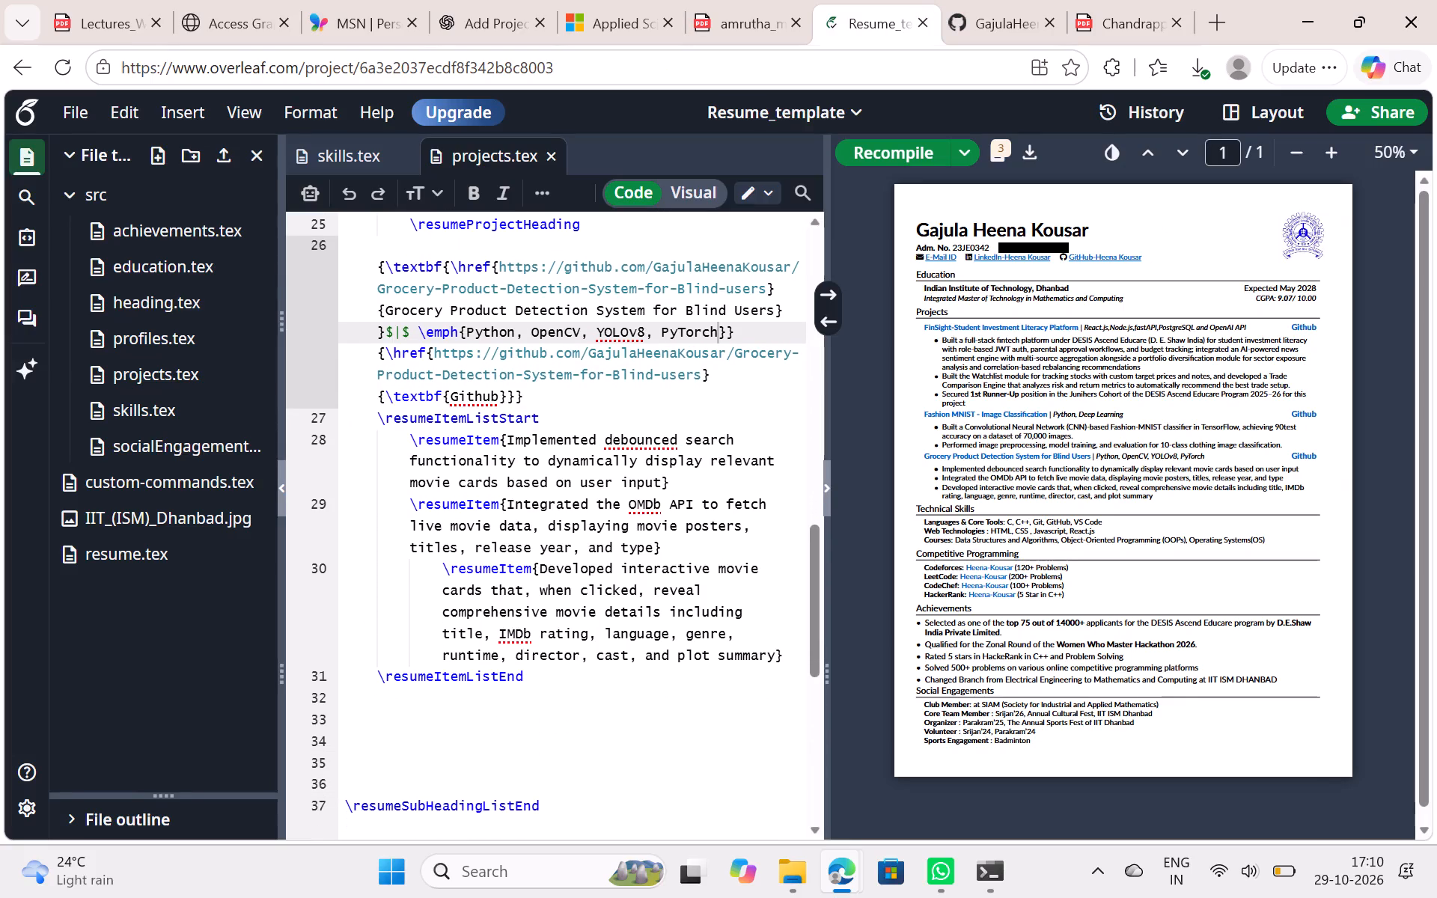
left_click_drag(775, 659, 561, 587)
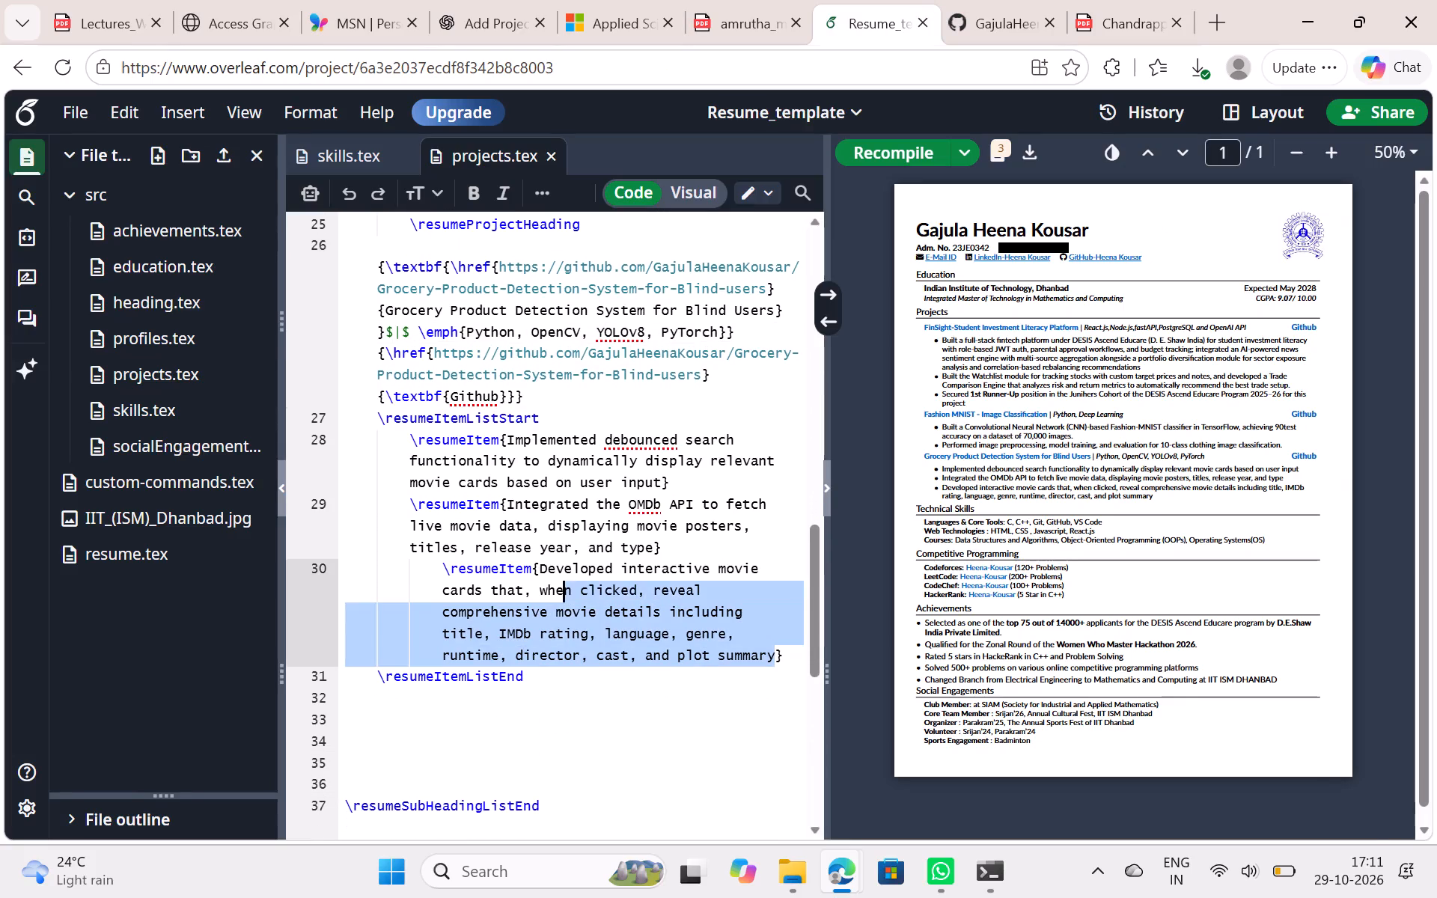
left_click_drag(561, 587, 542, 576)
key("BackSpace")
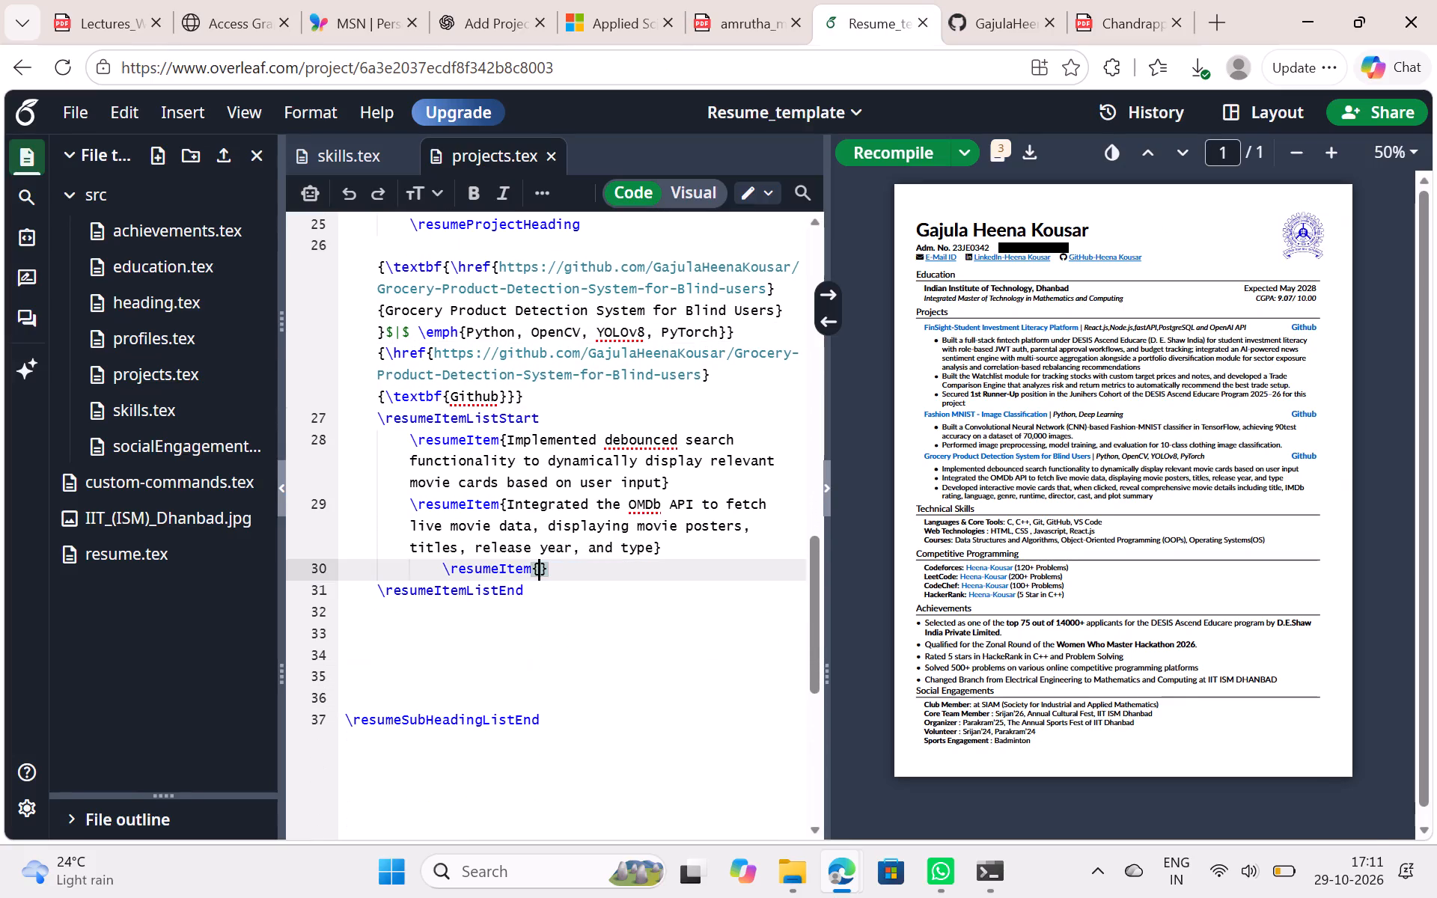
key("ctrl+v")
Replace the OMDb API item text with the reference resume's bullet about the real-time multi-modal detection pipeline.
left_click_drag(653, 548, 508, 500)
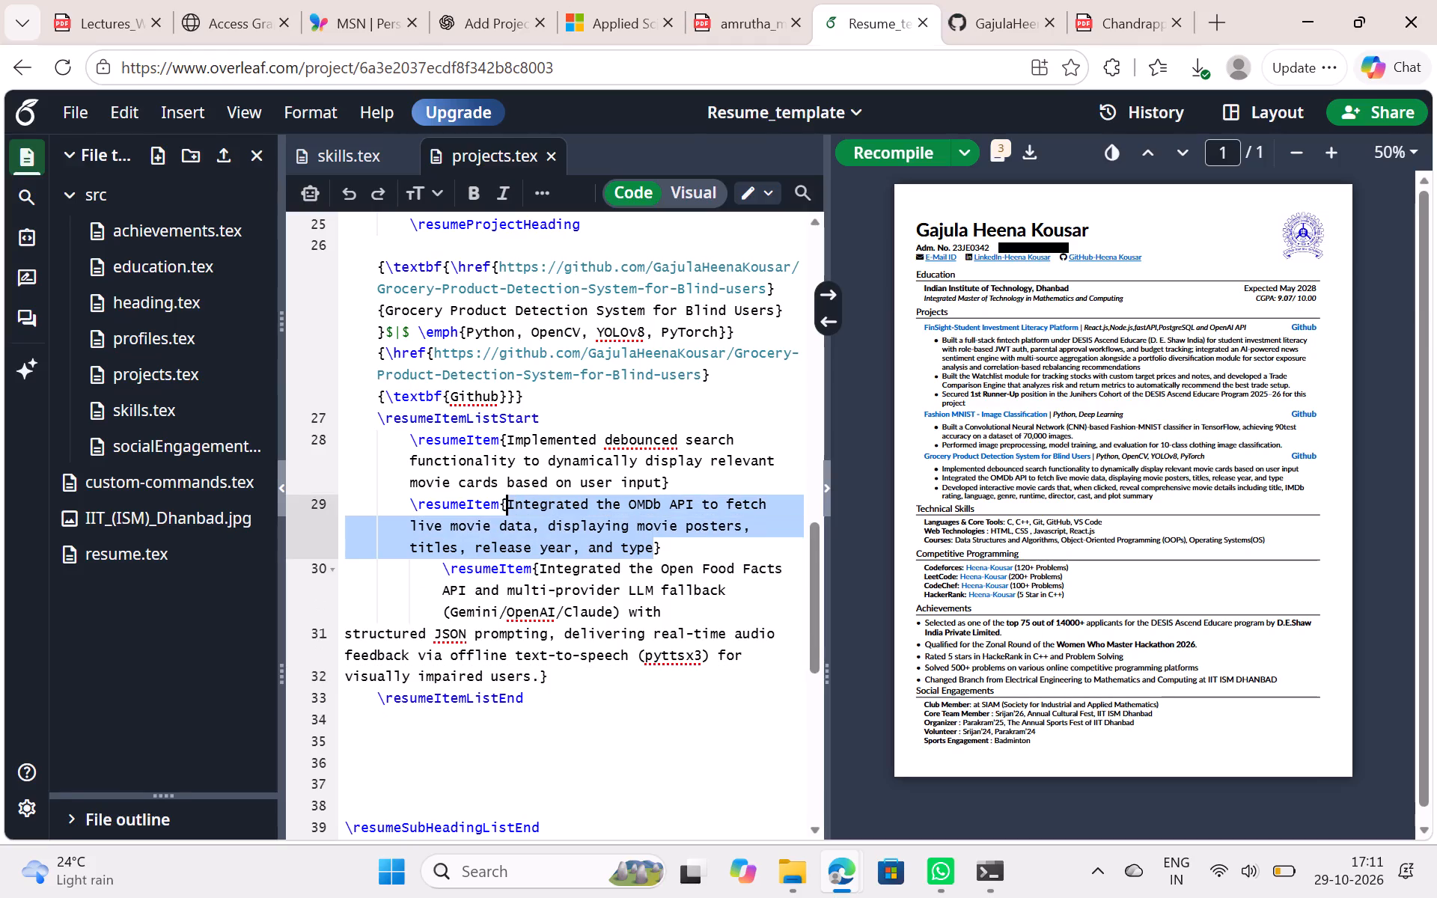
key("BackSpace")
left_click(1094, 0)
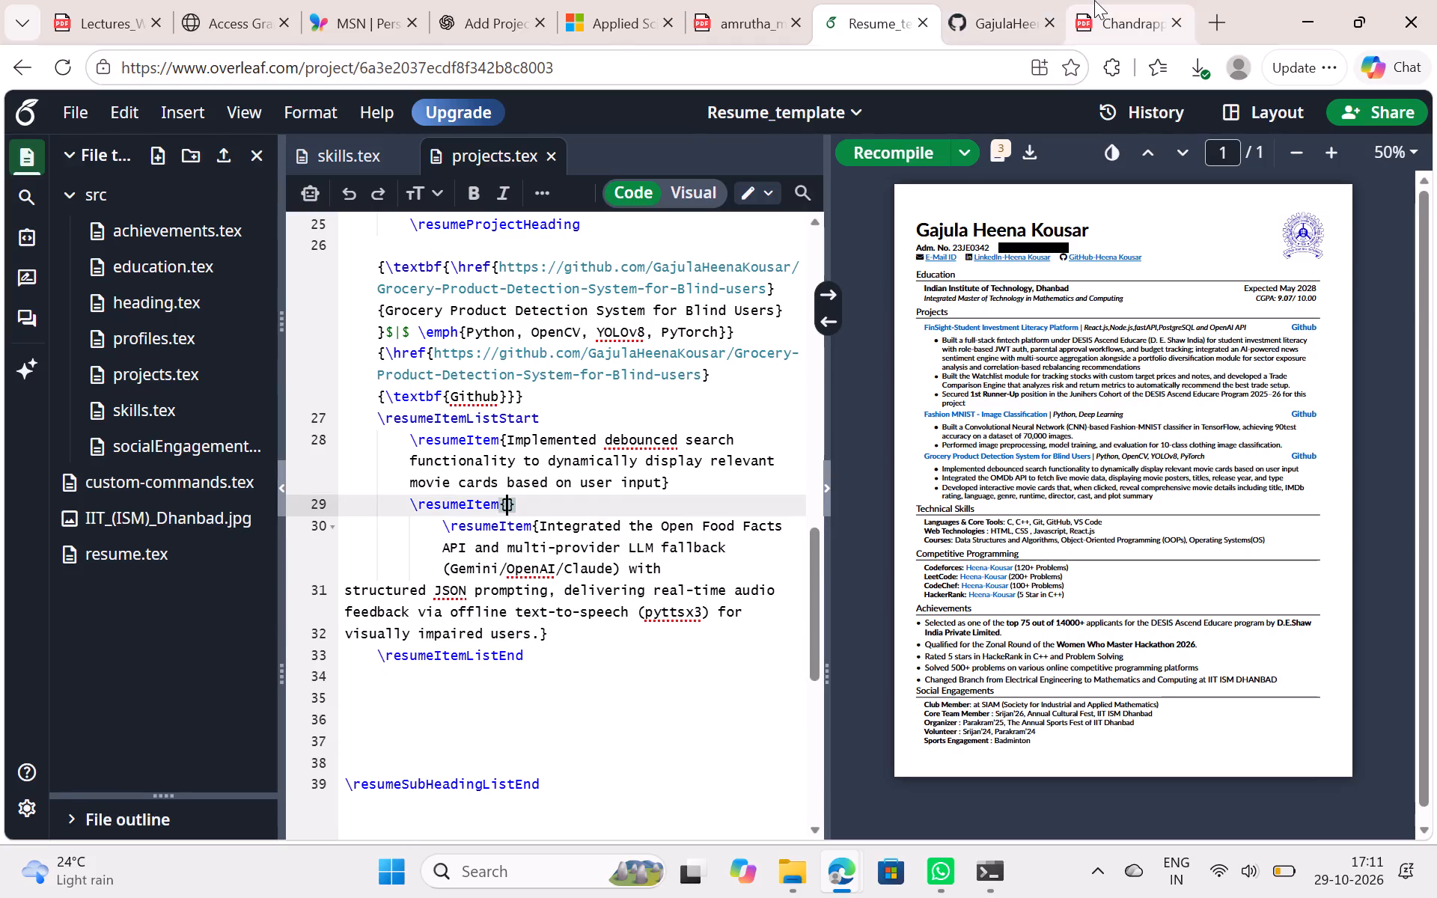
left_click_drag(234, 513, 1085, 537)
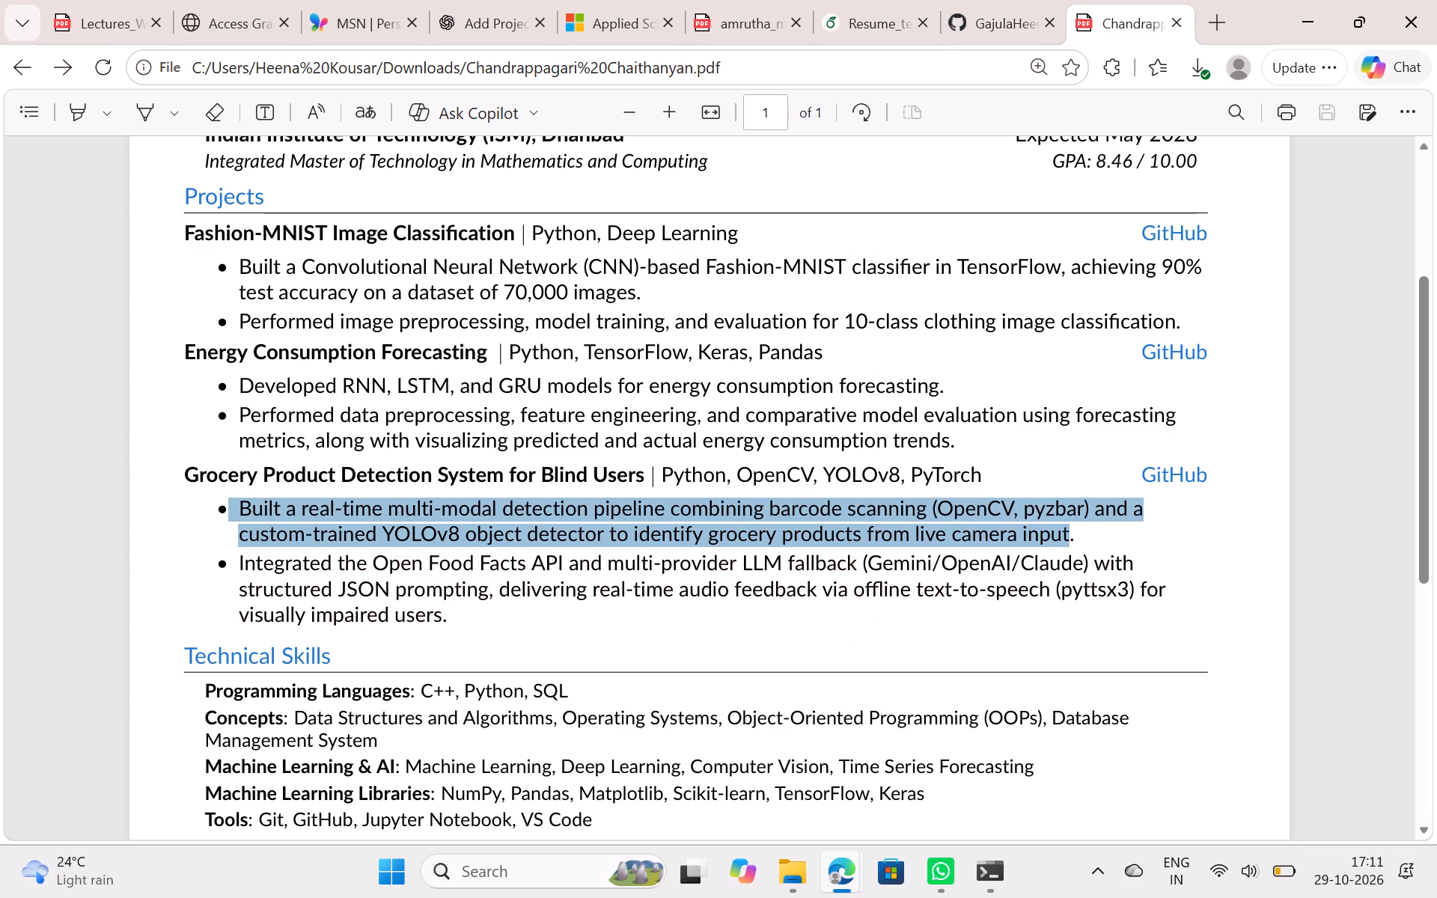
left_click_drag(1085, 537, 1074, 537)
left_click(1129, 333)
left_click(886, 0)
key("ctrl+v")
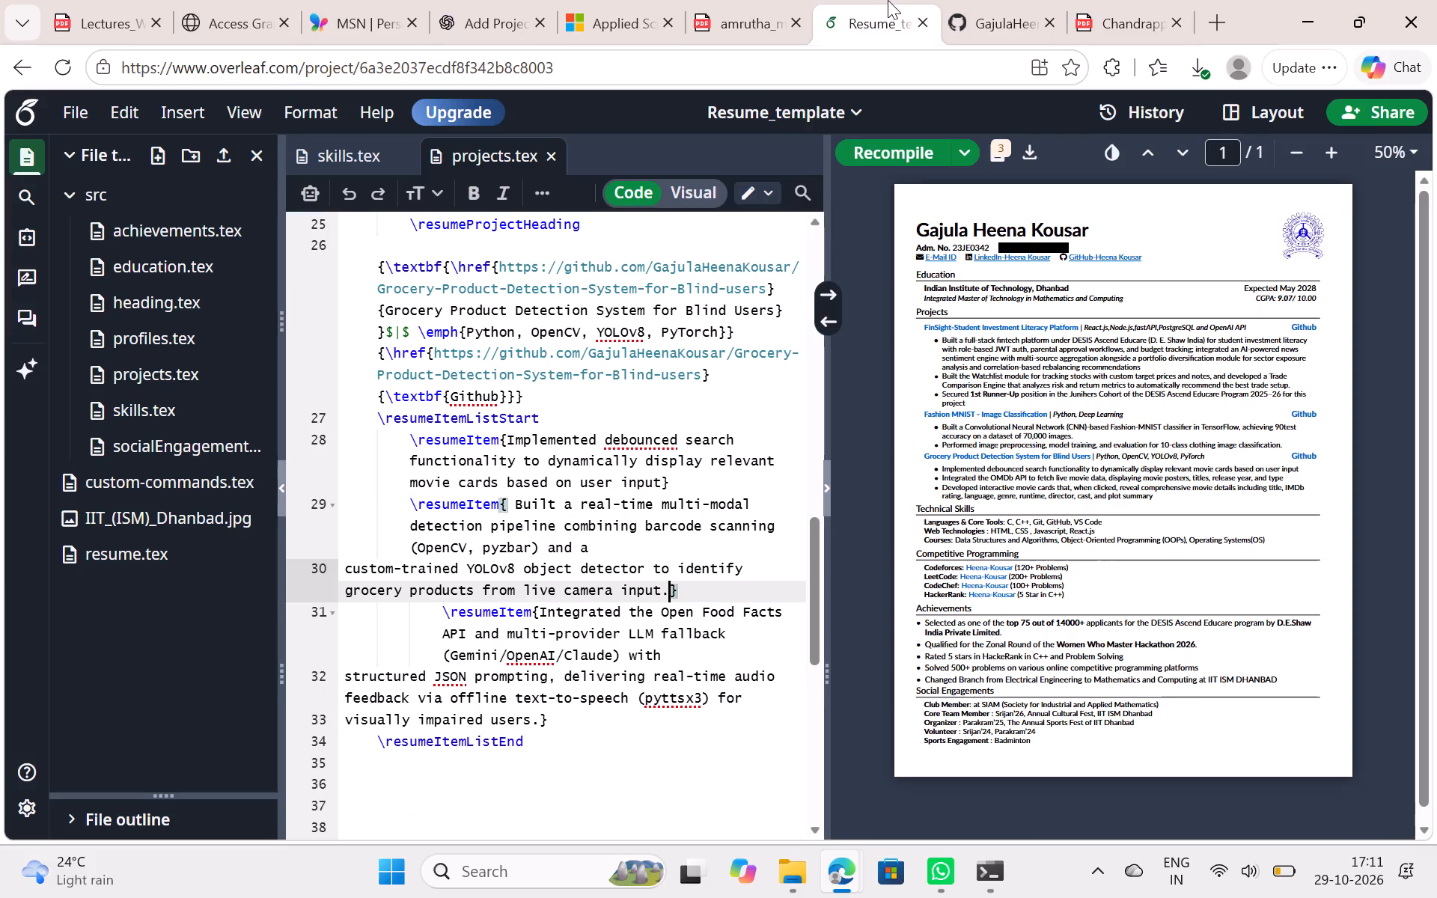
Delete the leftover debounced search item and its empty line from the grocery project's item list.
left_click_drag(681, 485, 652, 471)
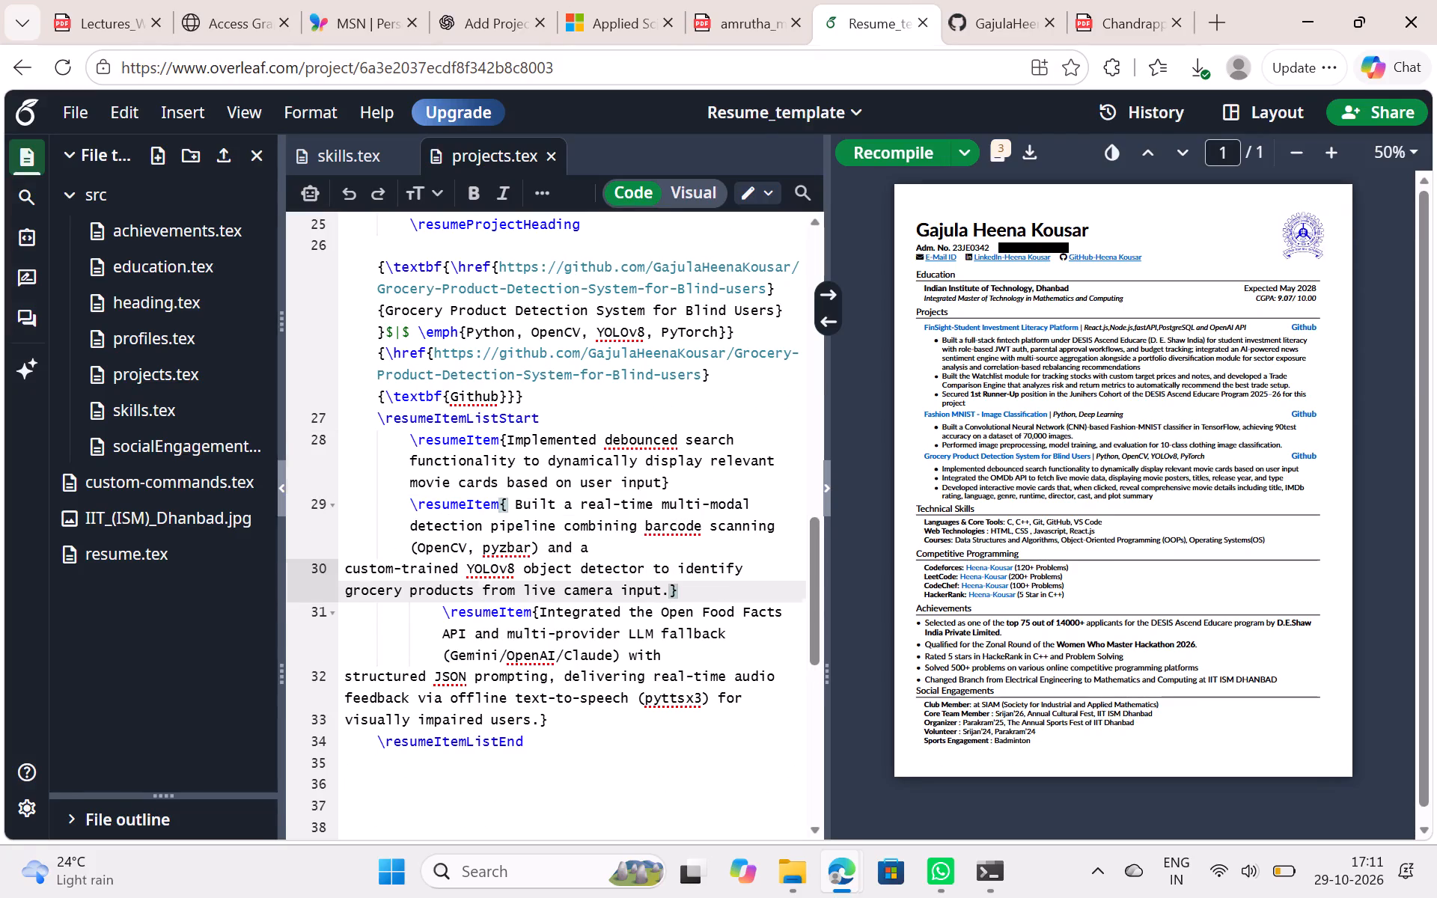
left_click_drag(652, 471, 370, 442)
key("BackSpace")
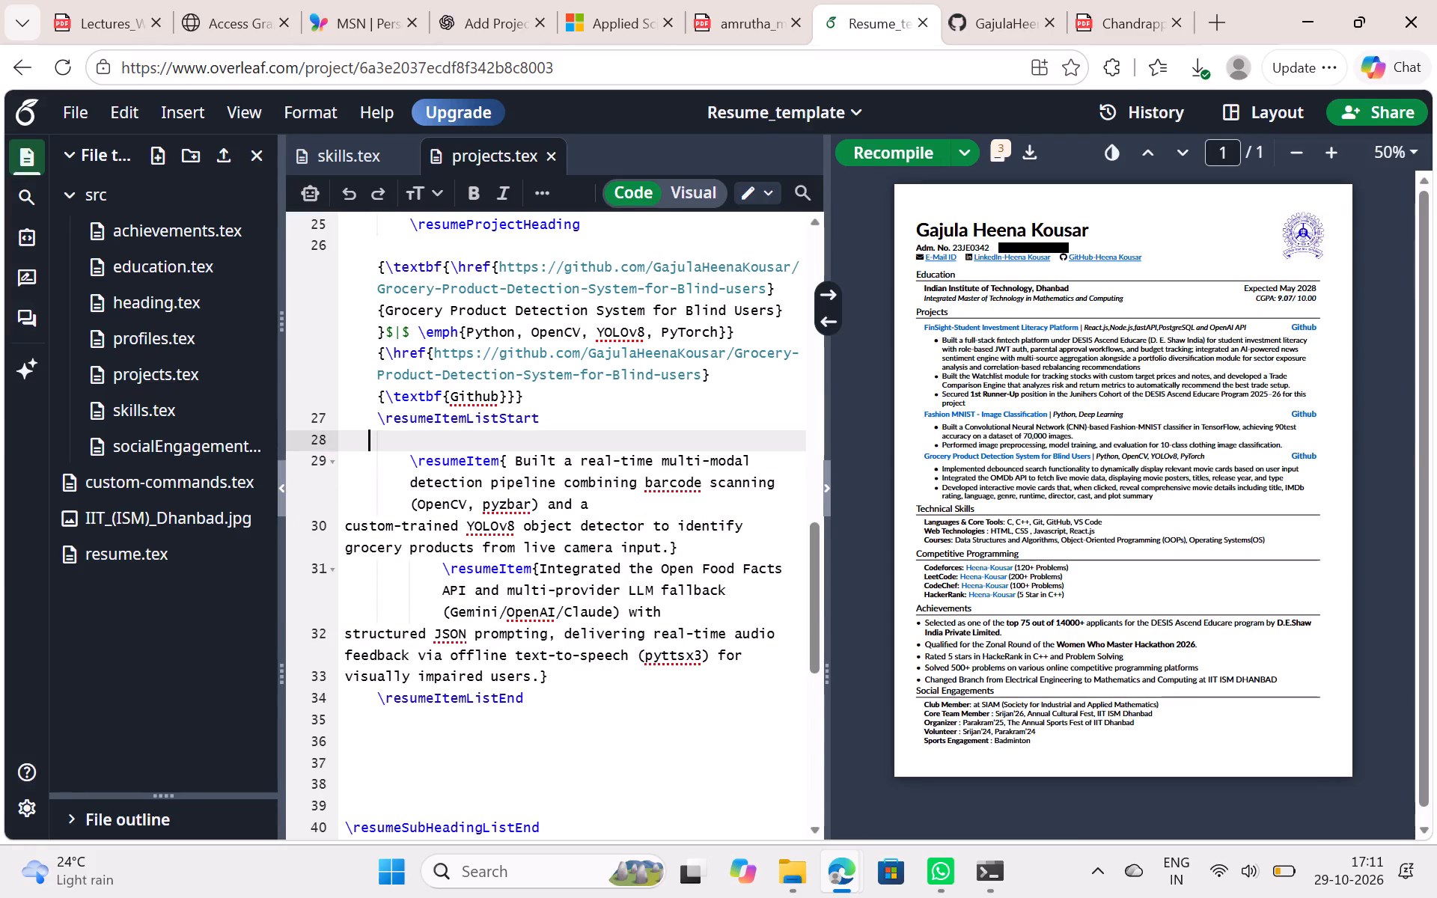
key("BackSpace")
key("BackSpace")
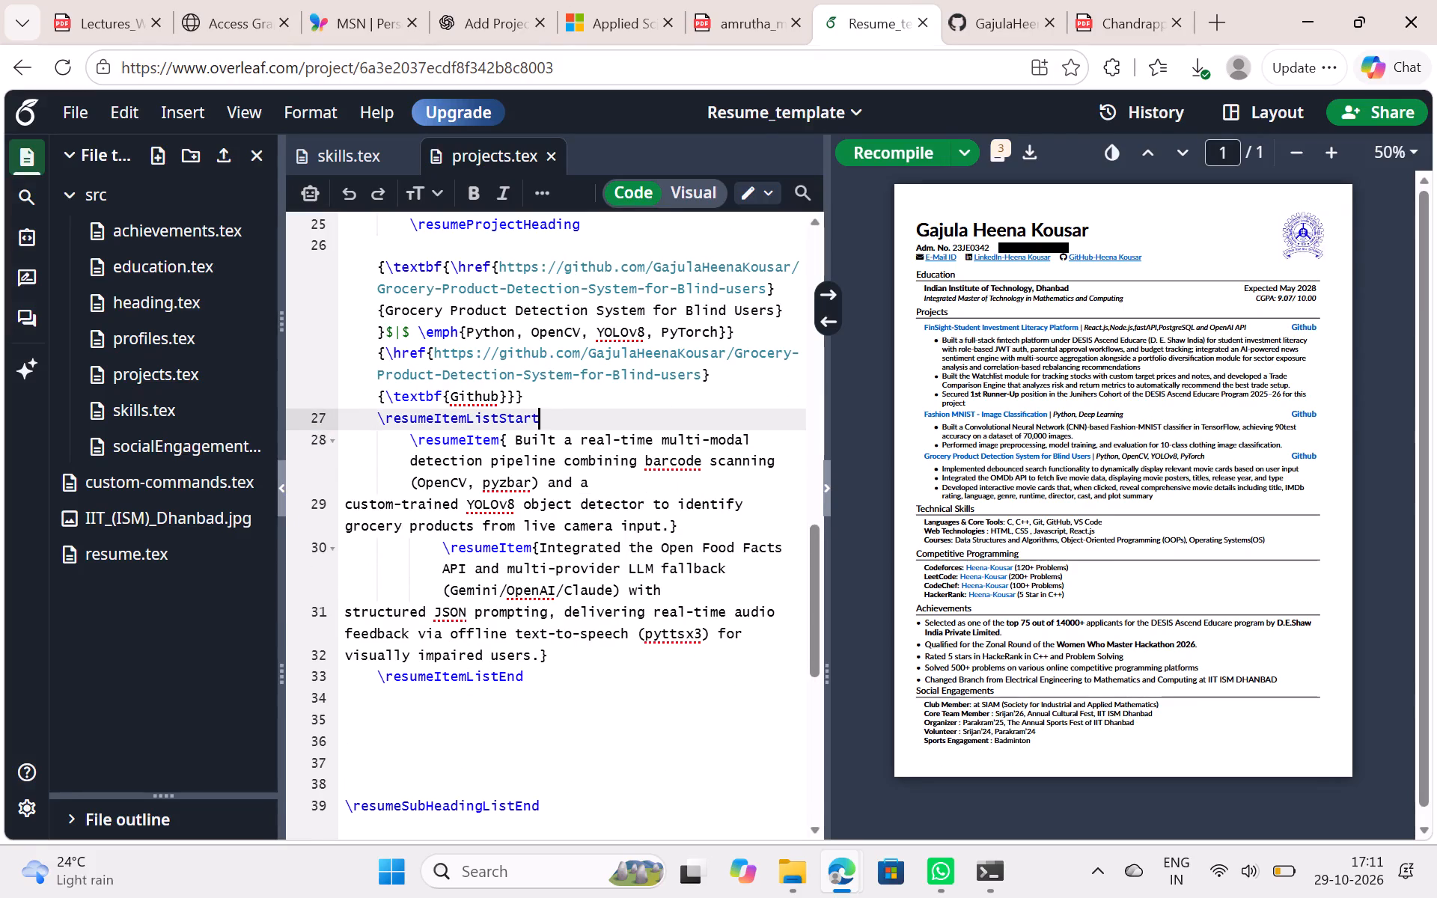
Recompile the resume and review the updated grocery project entry in an enlarged PDF preview.
left_click(887, 156)
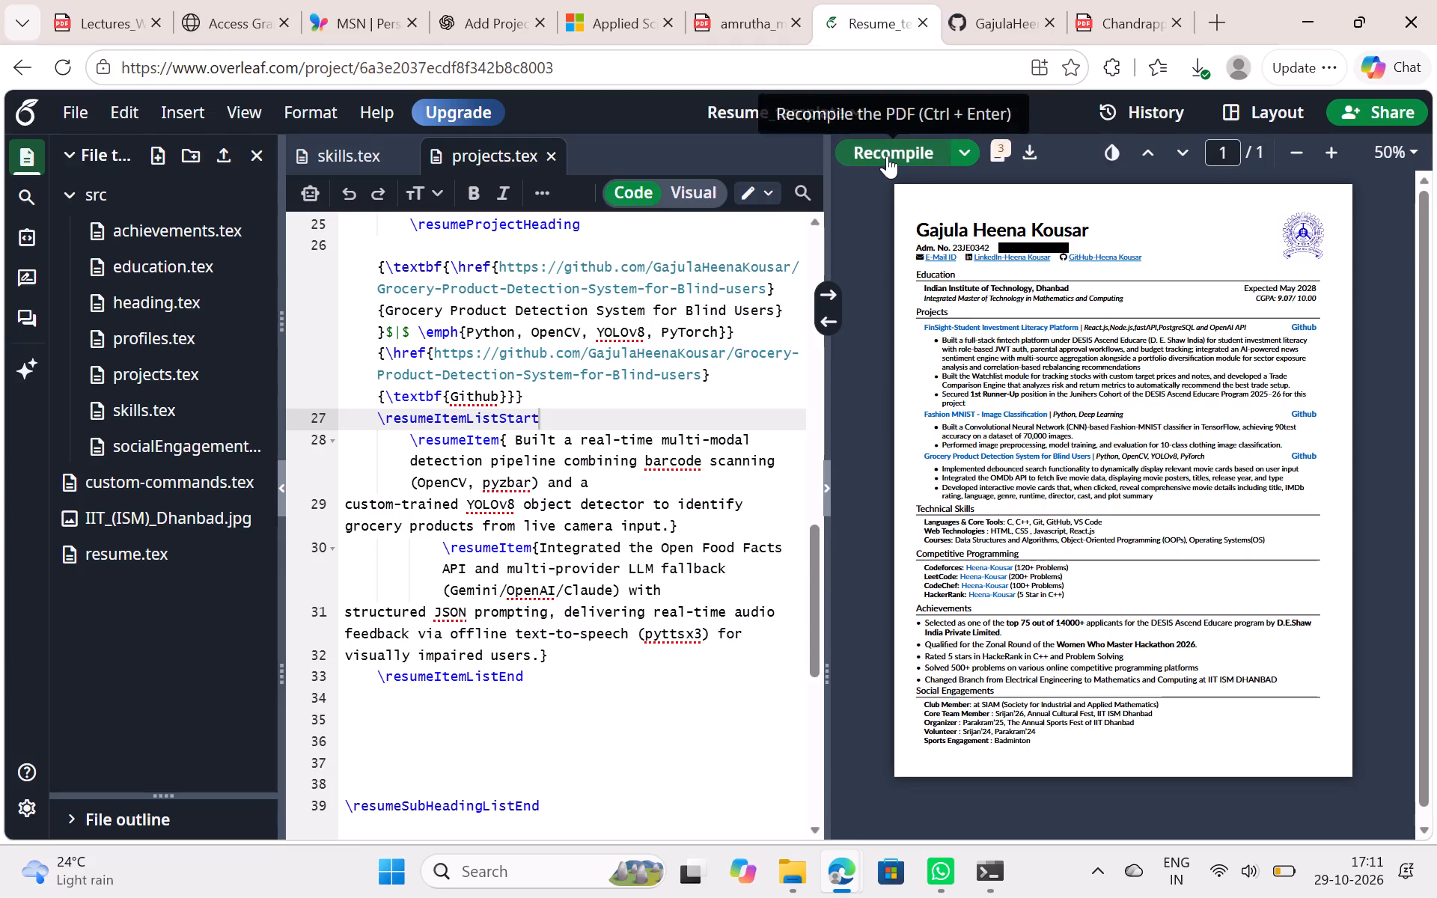
scroll(1004, 429, "up", 1)
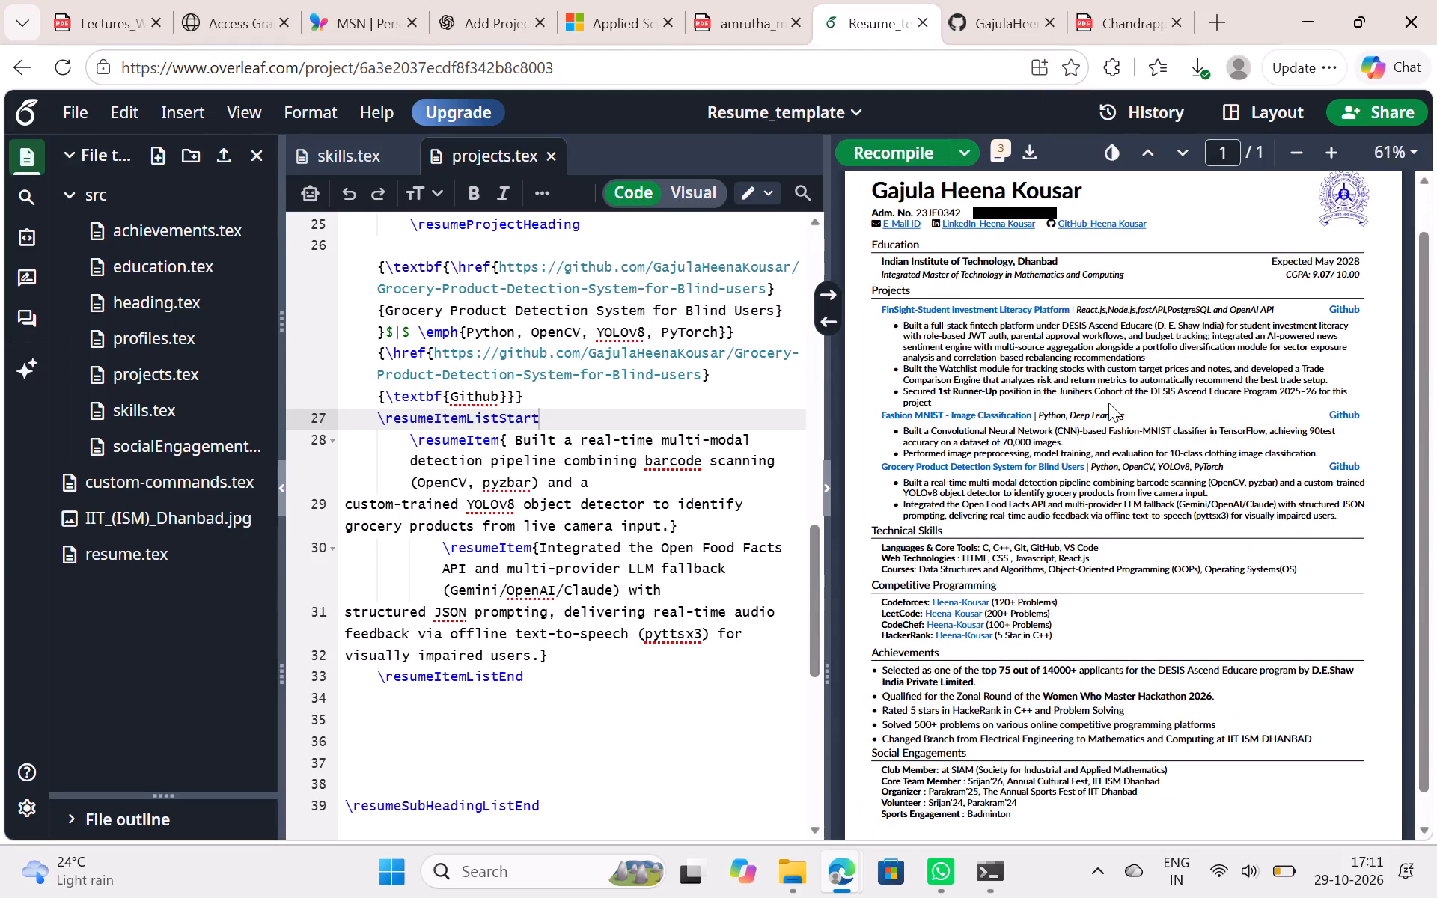
scroll(1108, 403, "down", 1)
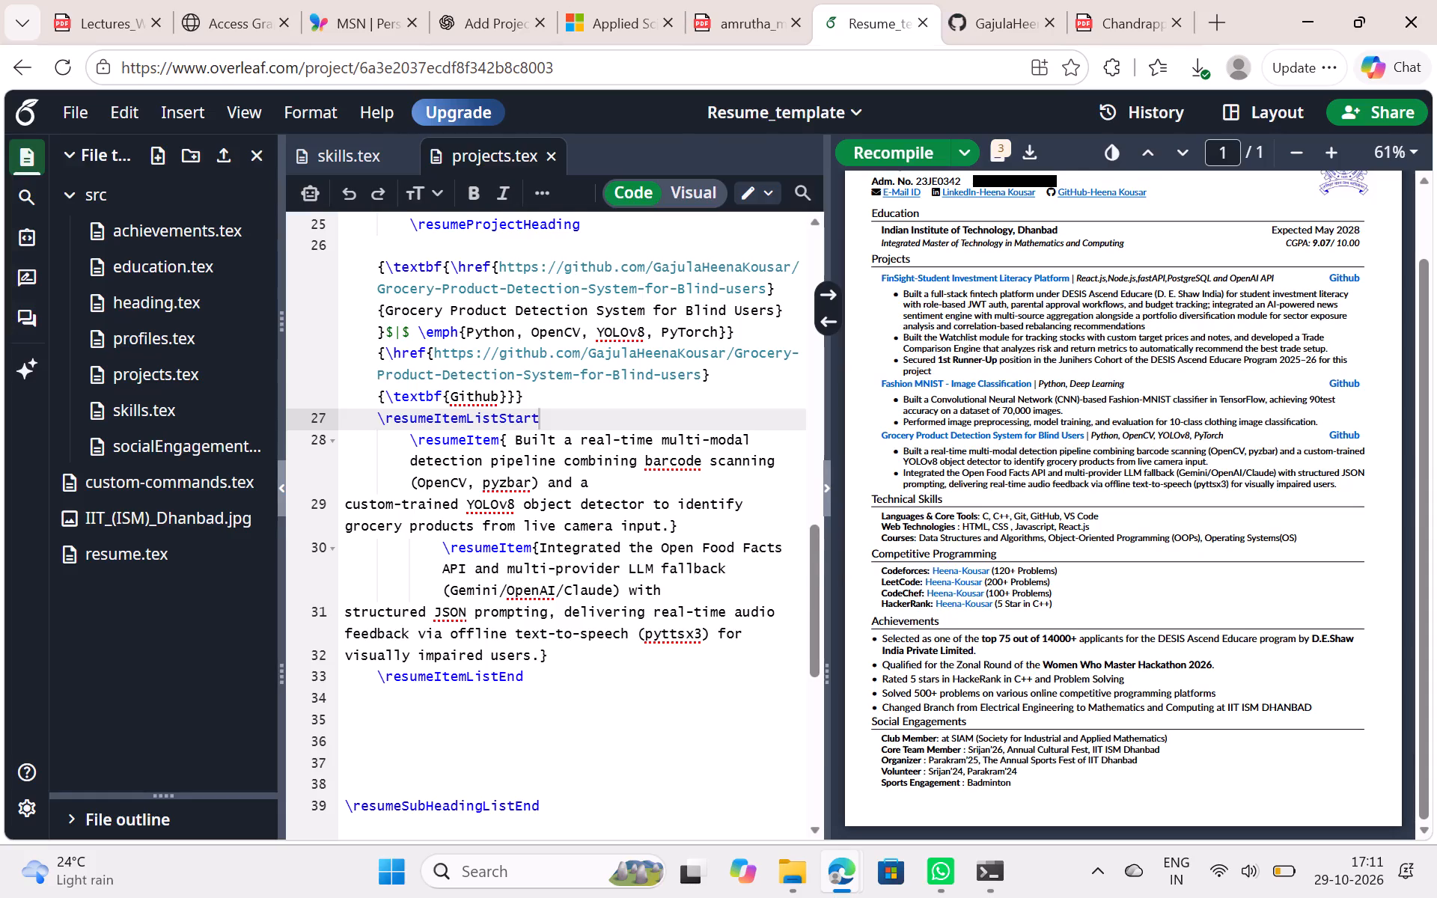
scroll(545, 349, "up", 4)
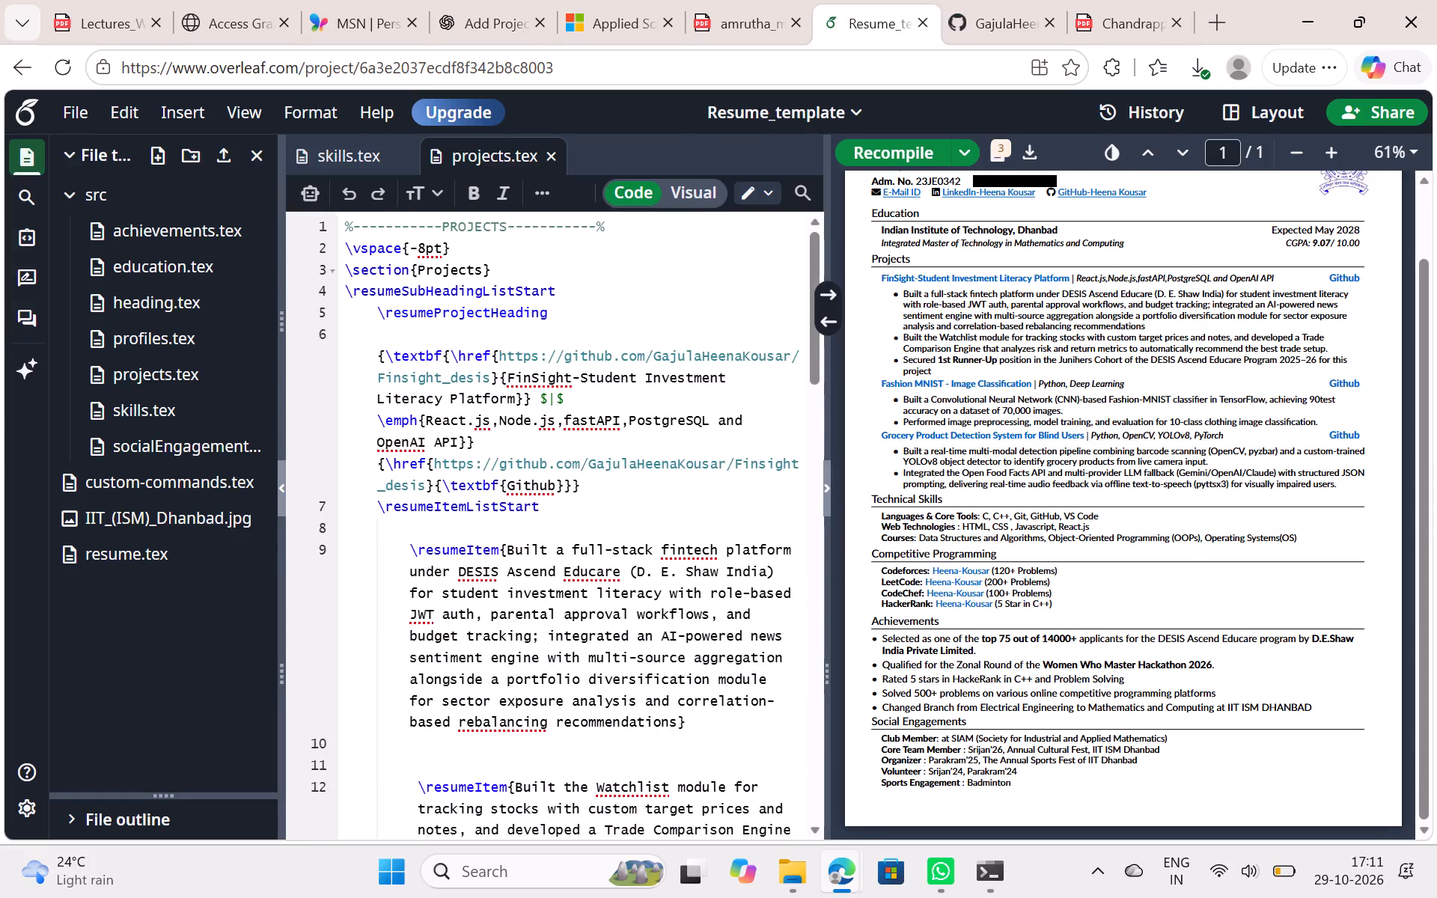
Insert an extra blank line above the Fashion MNIST project heading in projects.tex and recompile the resume.
scroll(545, 349, "down", 3)
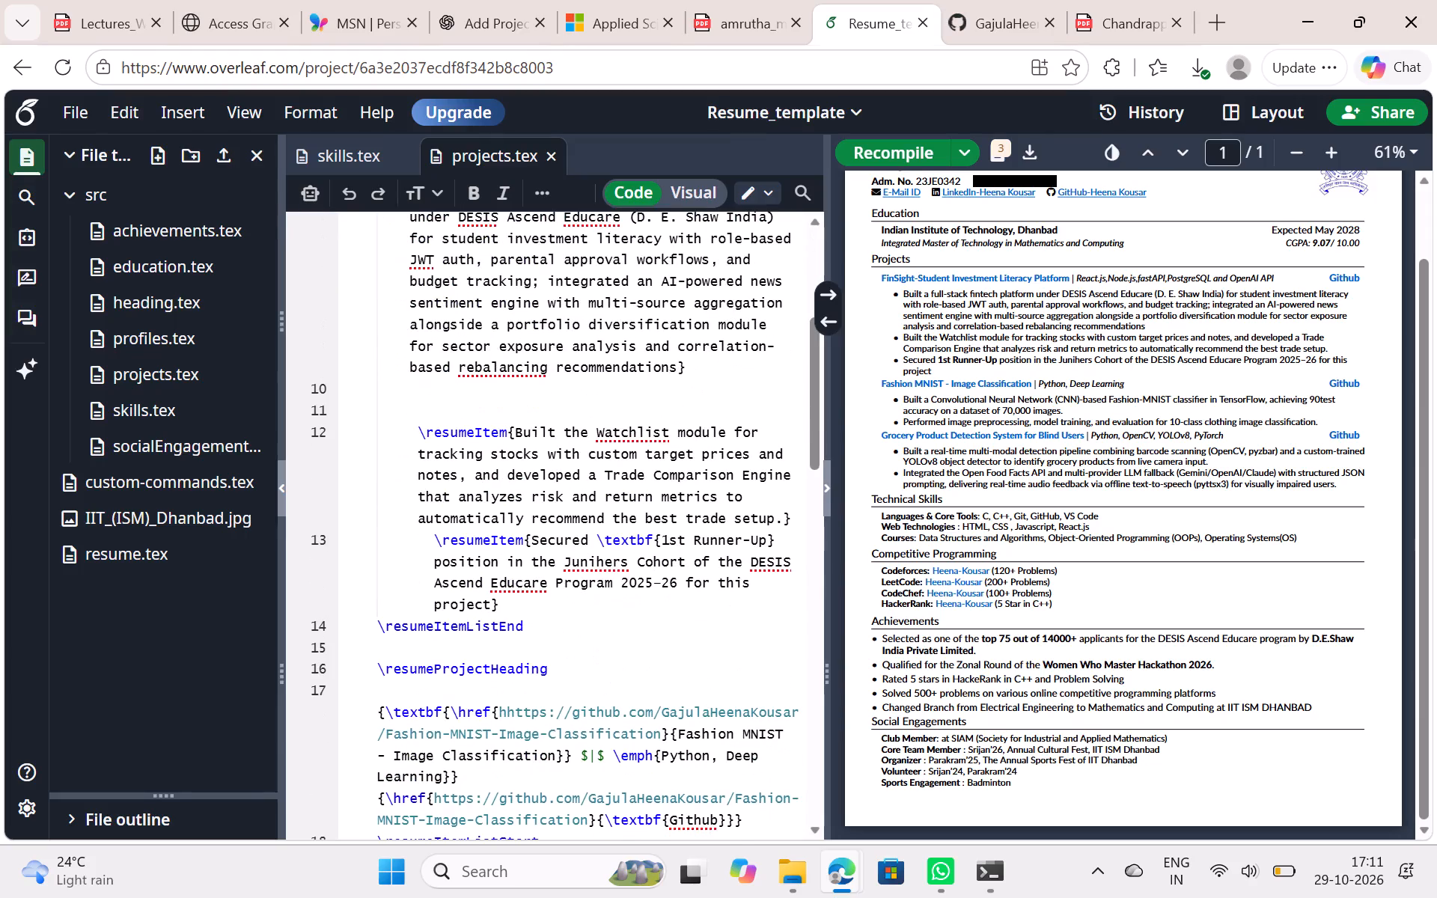
scroll(545, 349, "down", 2)
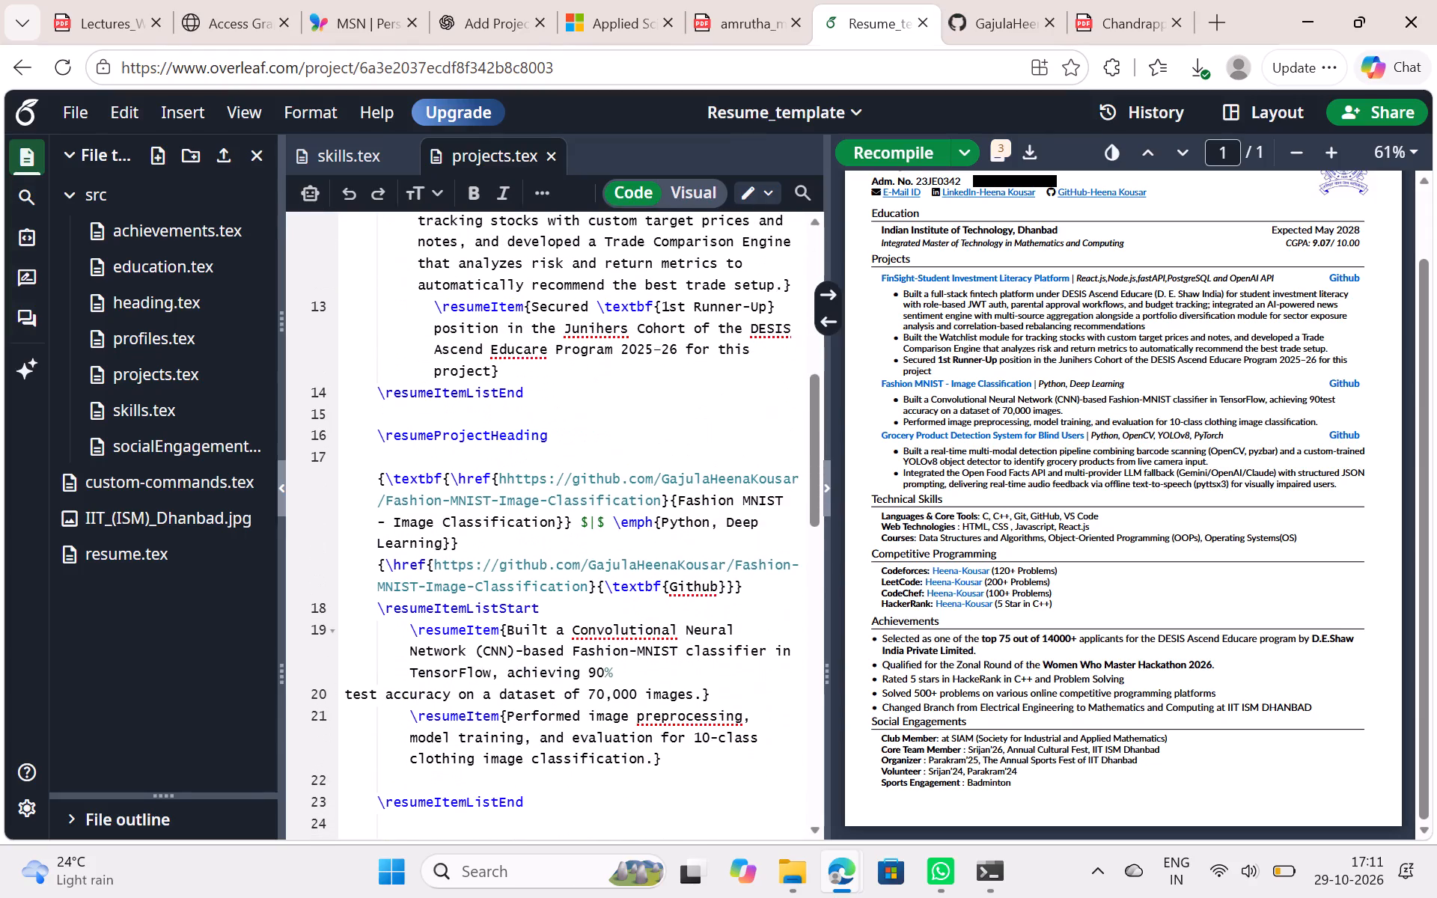
left_click(488, 414)
key("Return")
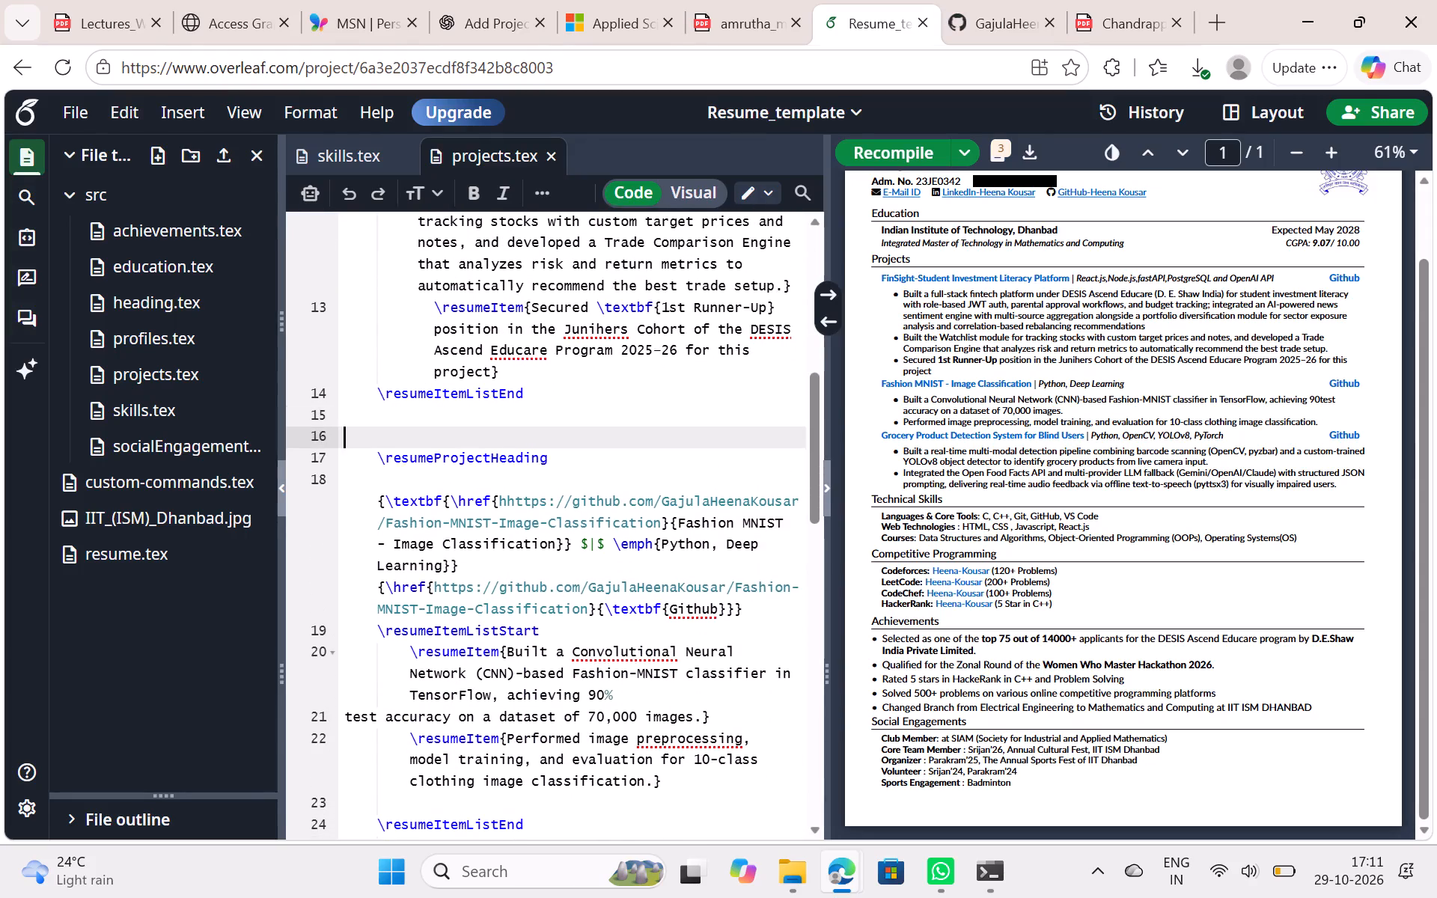
left_click(896, 147)
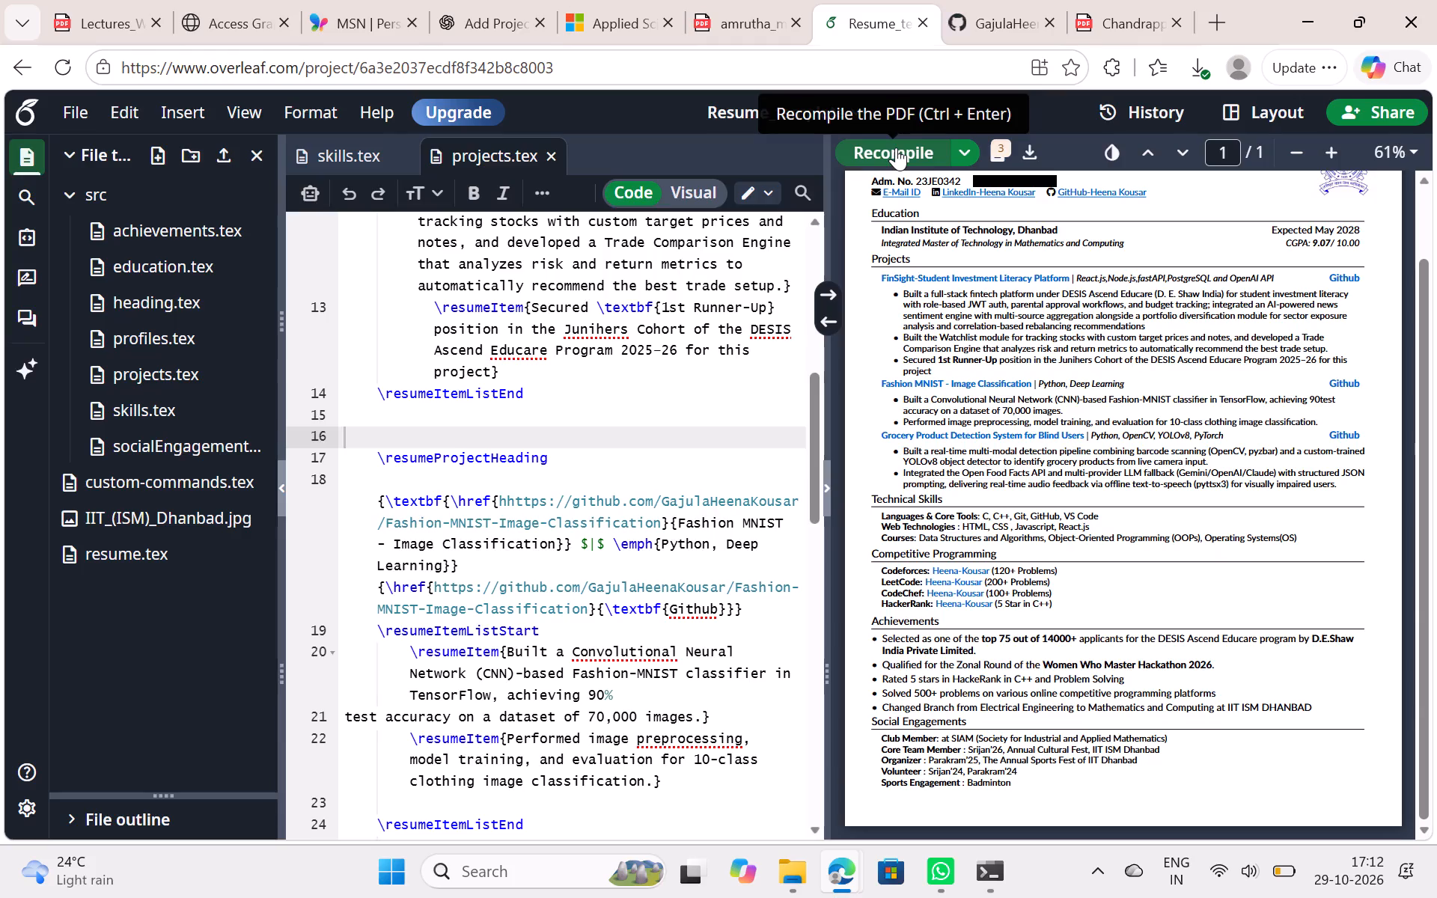
Check the Technical Skills section of the reference resume PDF and open skills.tex in the Overleaf project.
left_click(1108, 0)
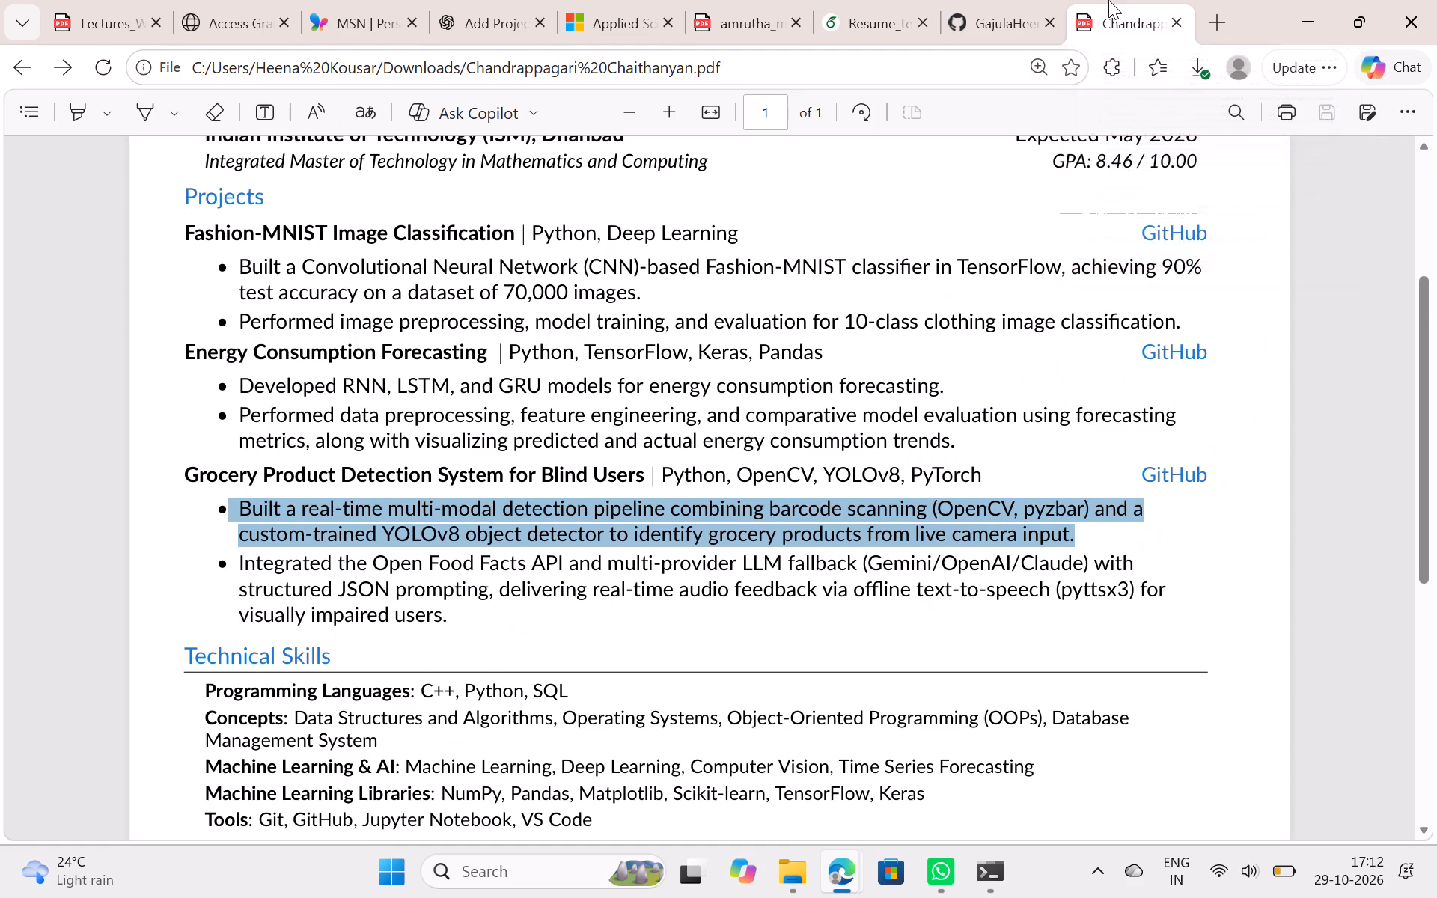
scroll(786, 514, "down", 2)
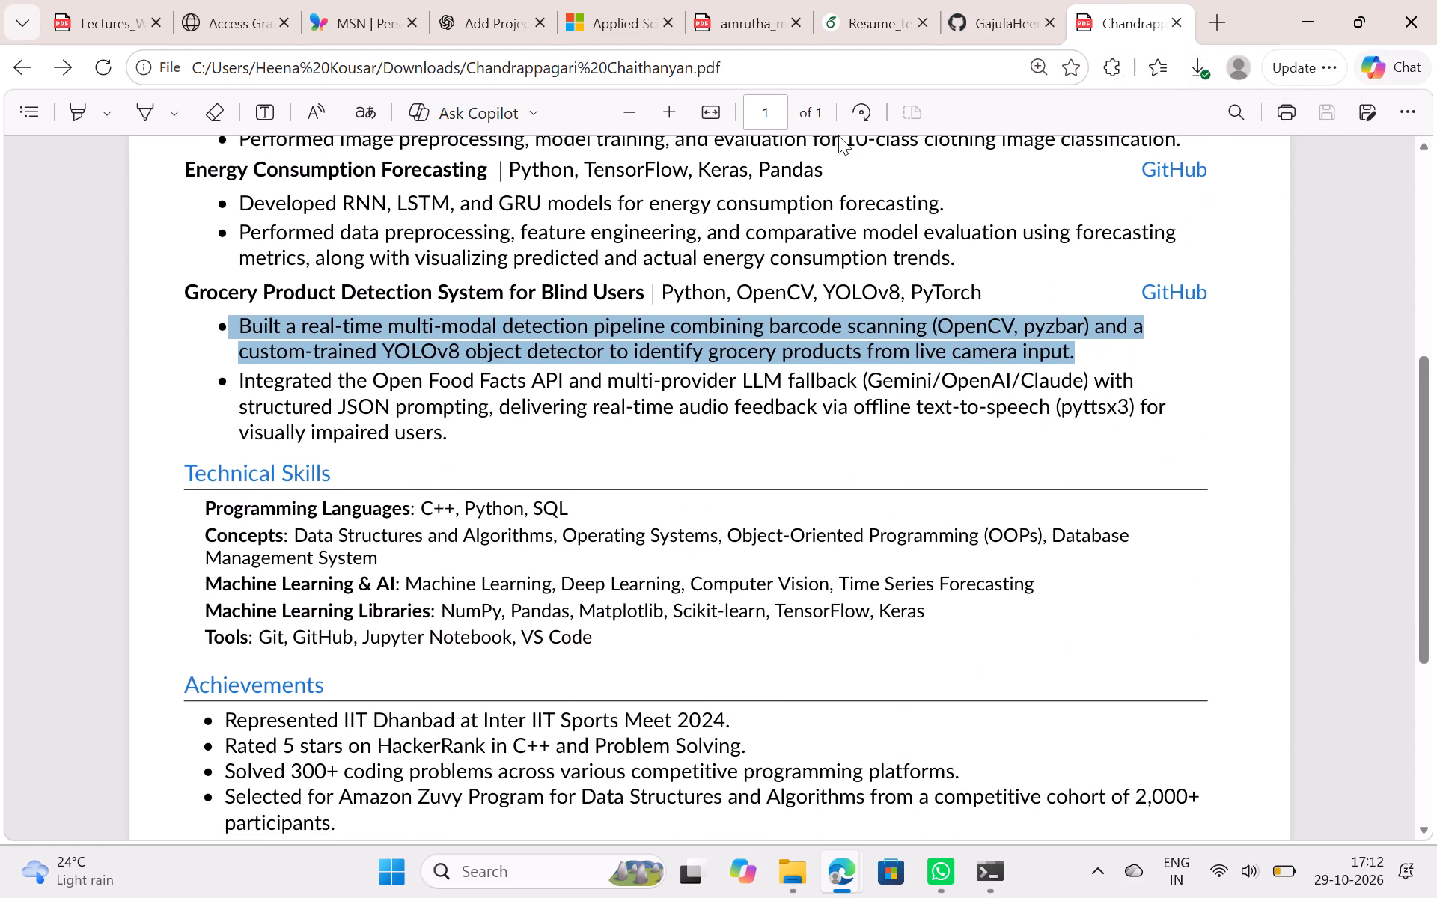
left_click(843, 0)
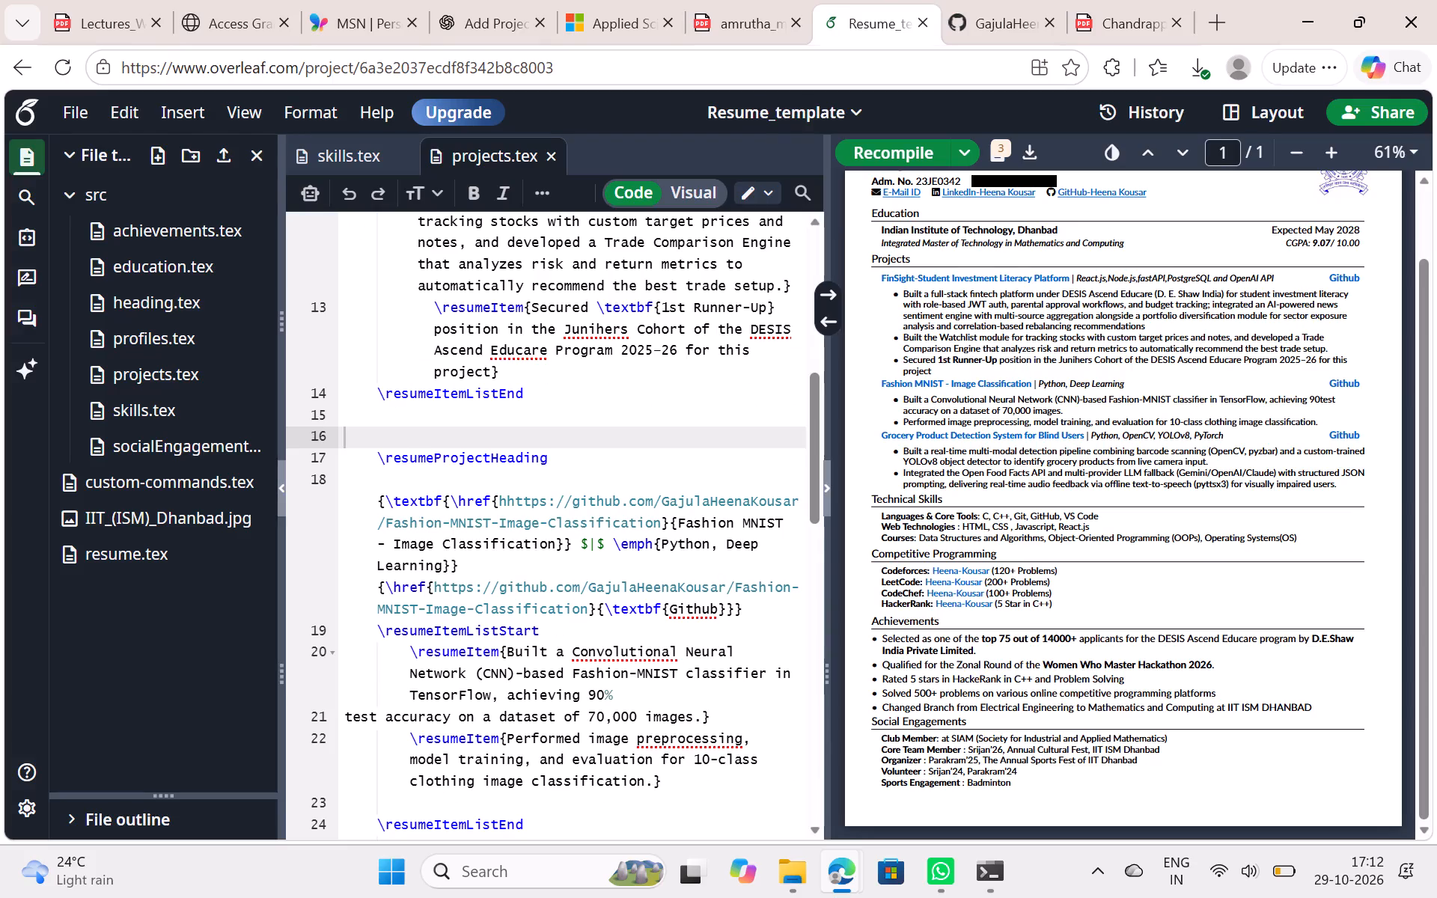
scroll(512, 566, "down", 2)
left_click(158, 403)
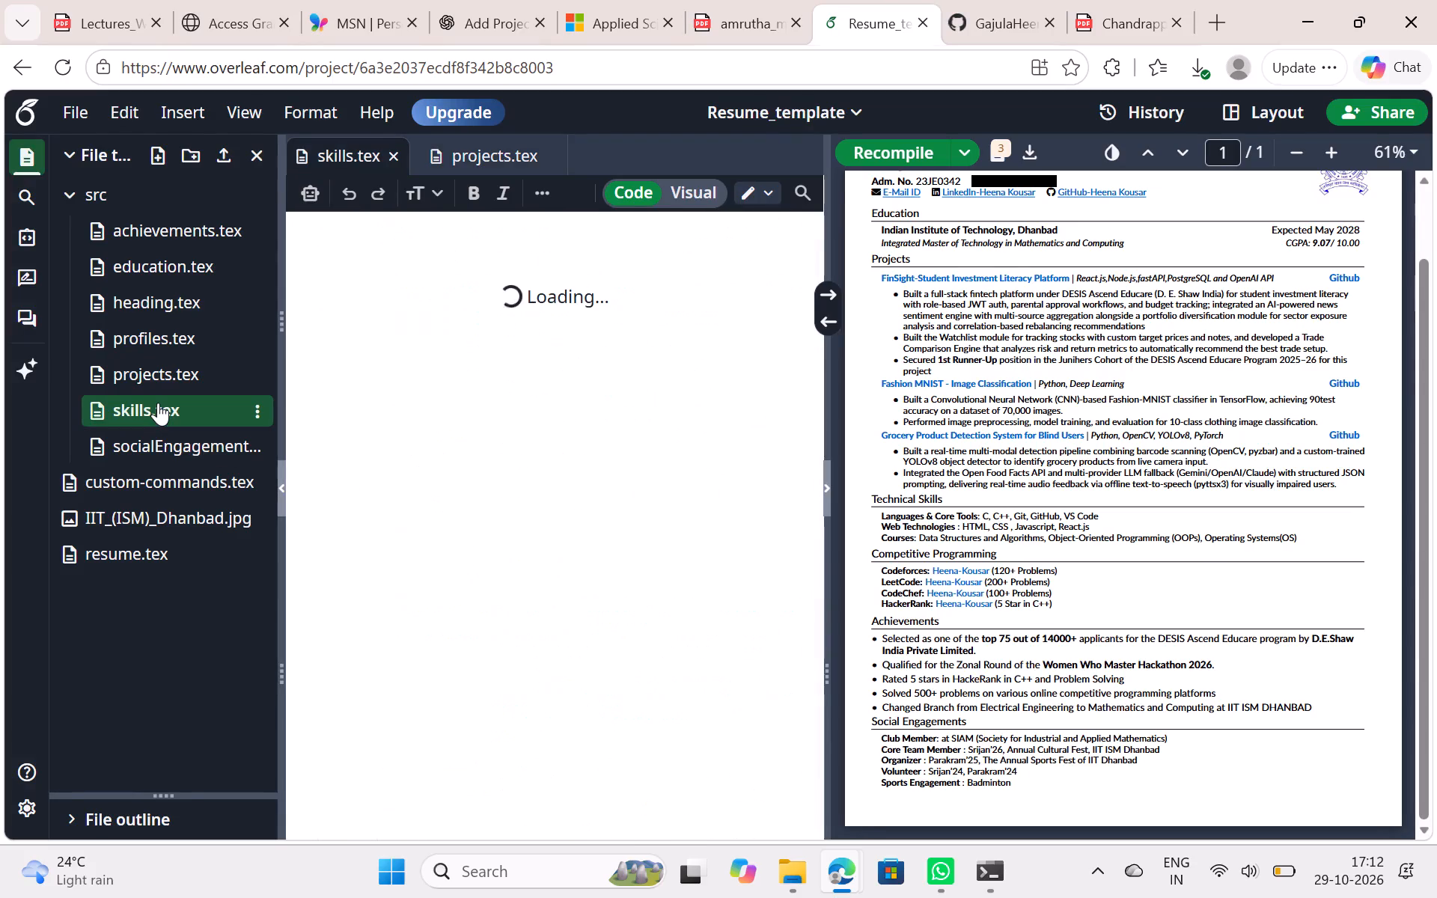
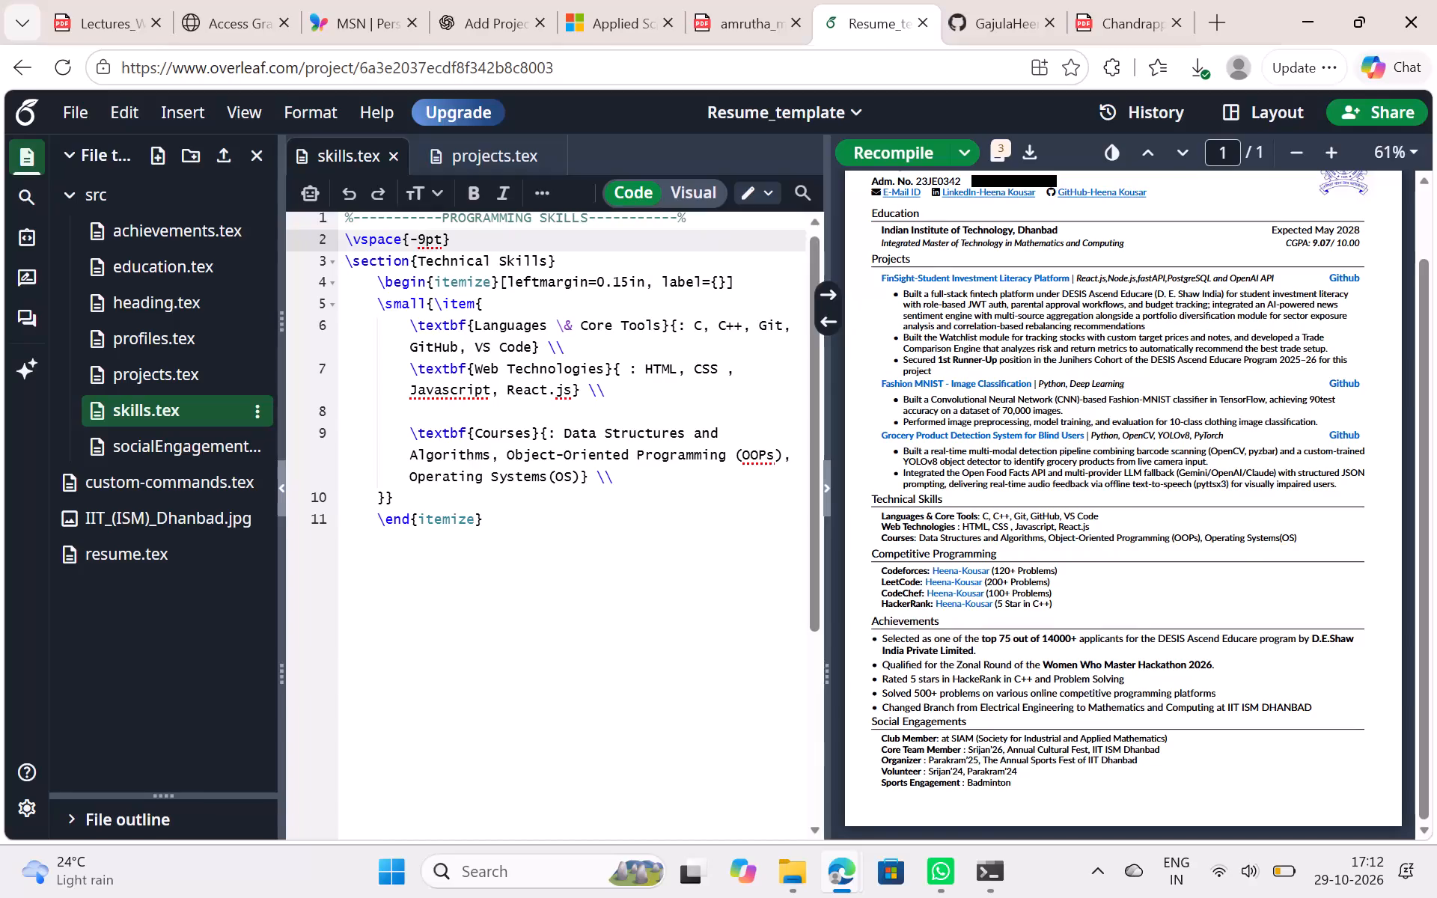
Add Python after C++ in the Languages & Core Tools line of skills.tex.
scroll(594, 507, "up", 2)
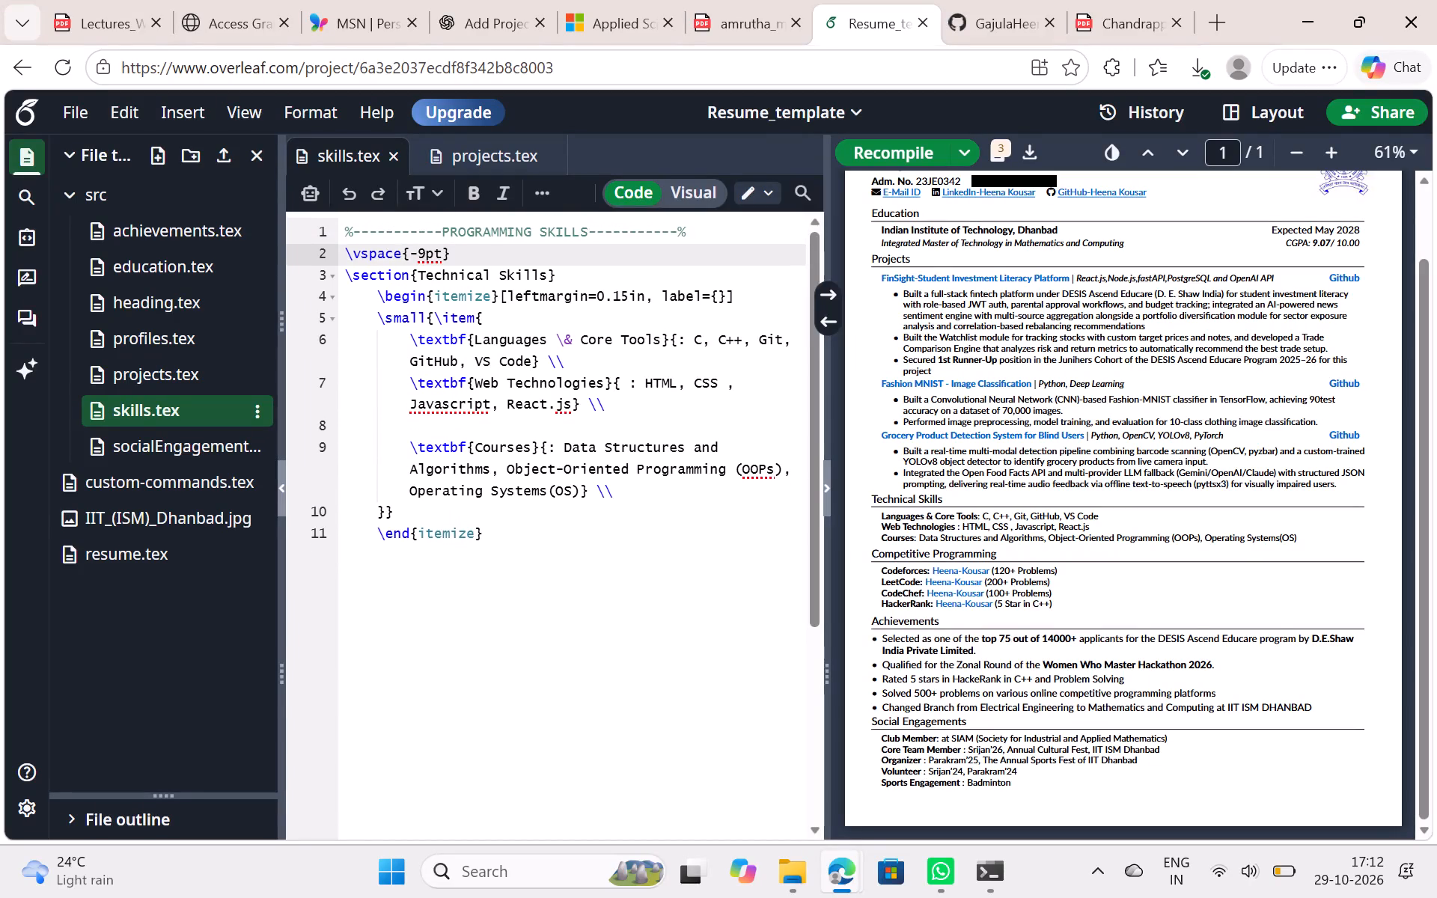
scroll(573, 370, "up", 1)
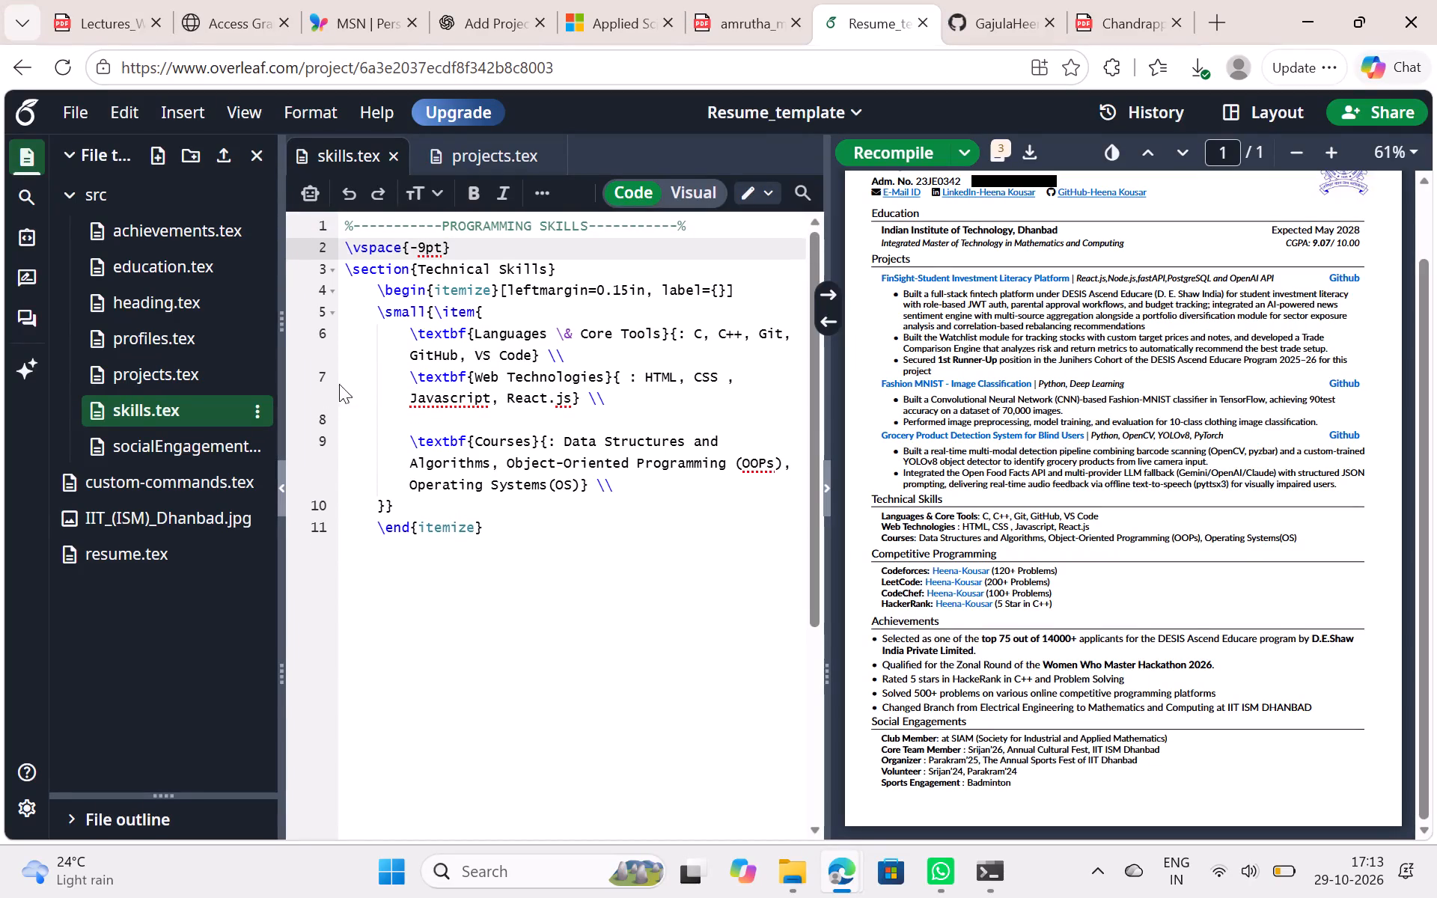
scroll(552, 362, "up", 2)
left_click(745, 332)
key("Right")
key("p")
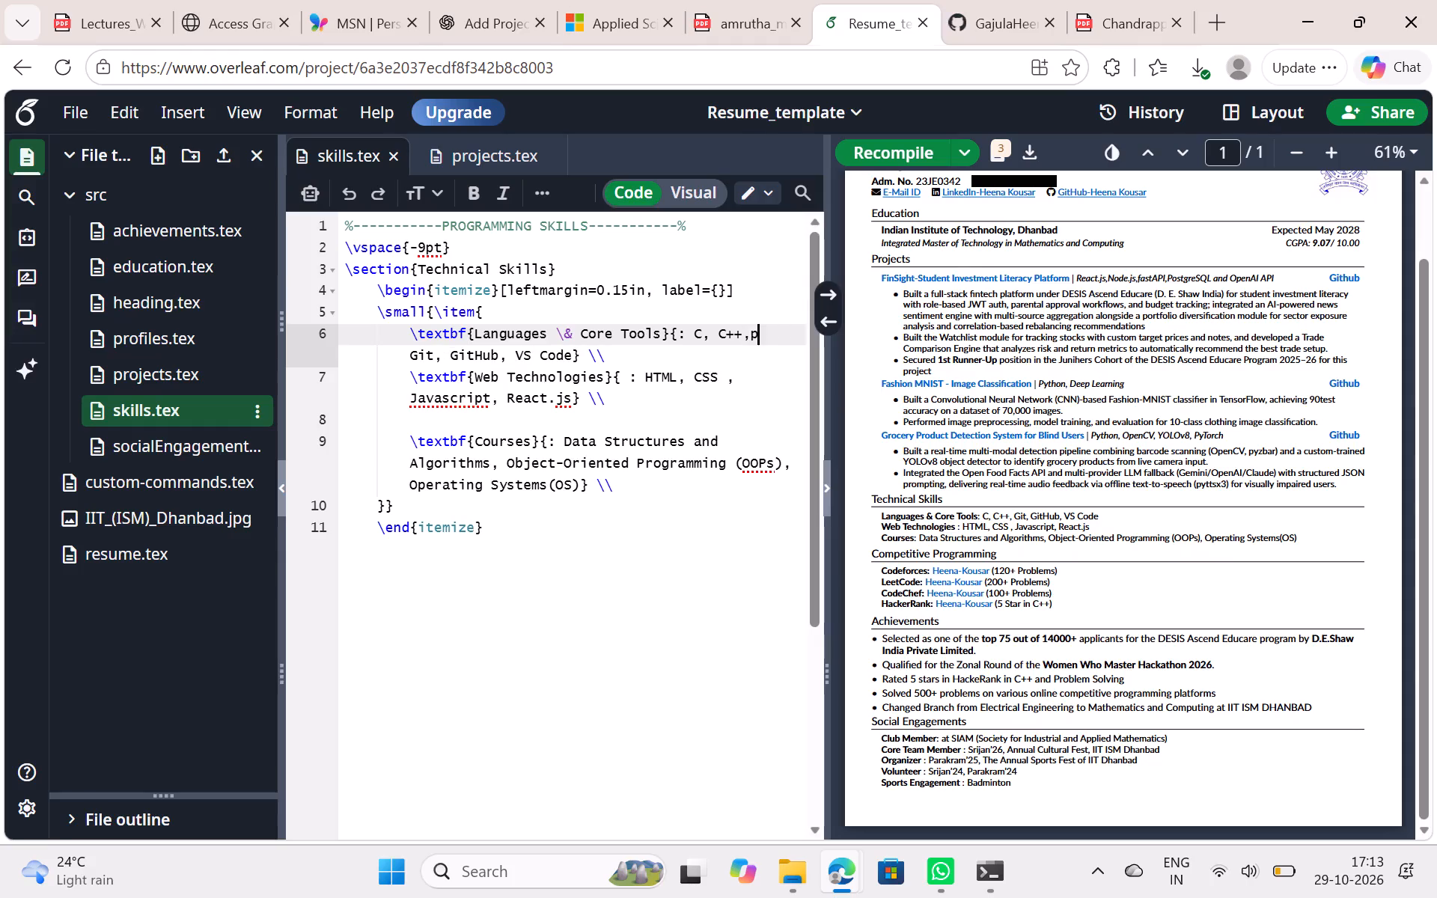
key("BackSpace")
type("Python")
type(",")
key("space")
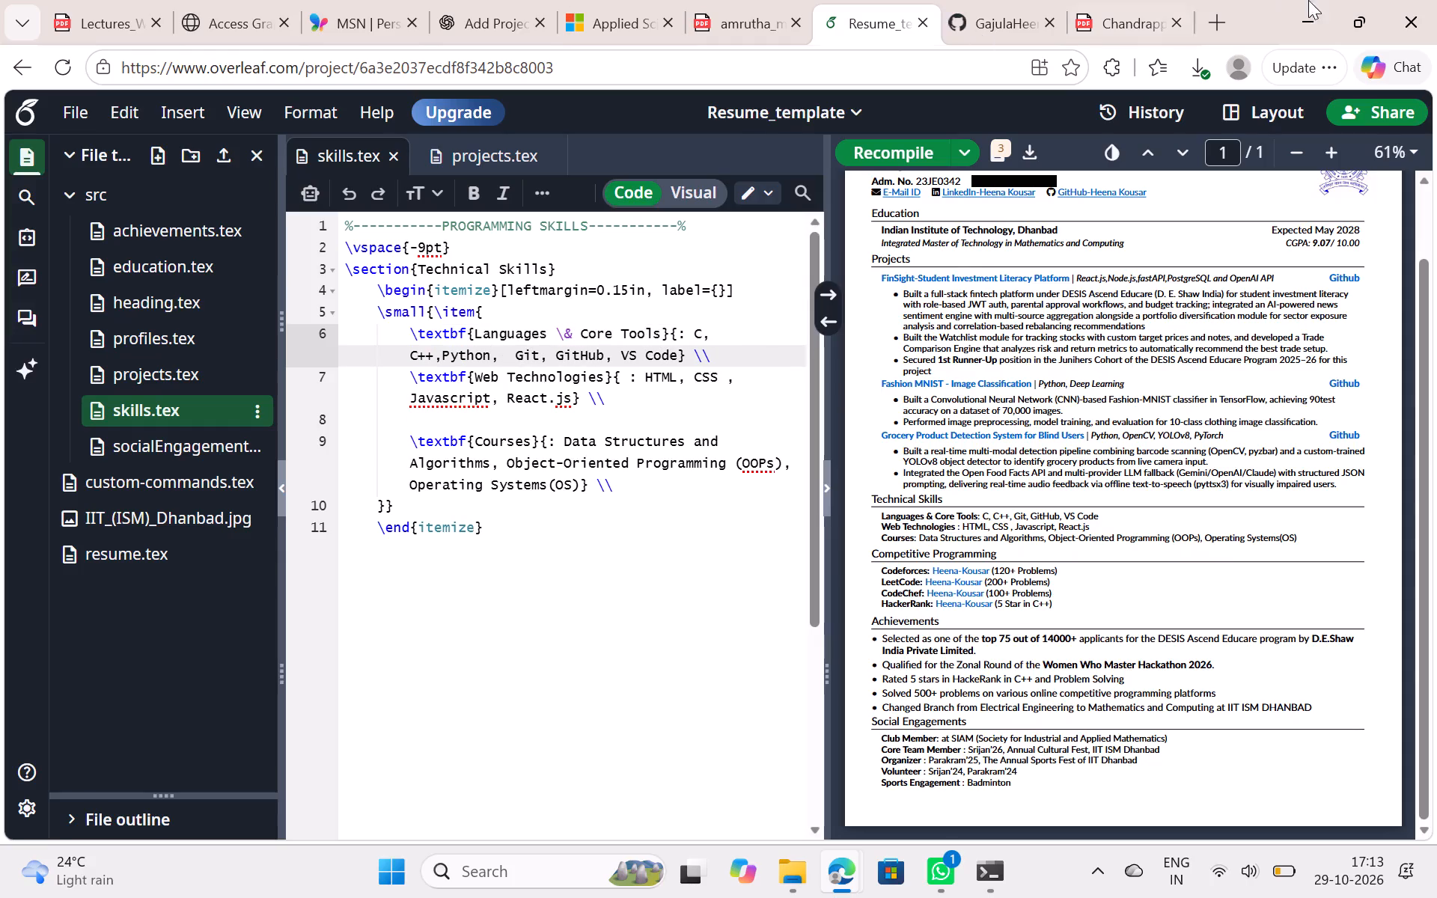
Check the reference resume's programming languages, add SQL after Python in the Languages & Core Tools line, and recompile the resume.
left_click(1108, 0)
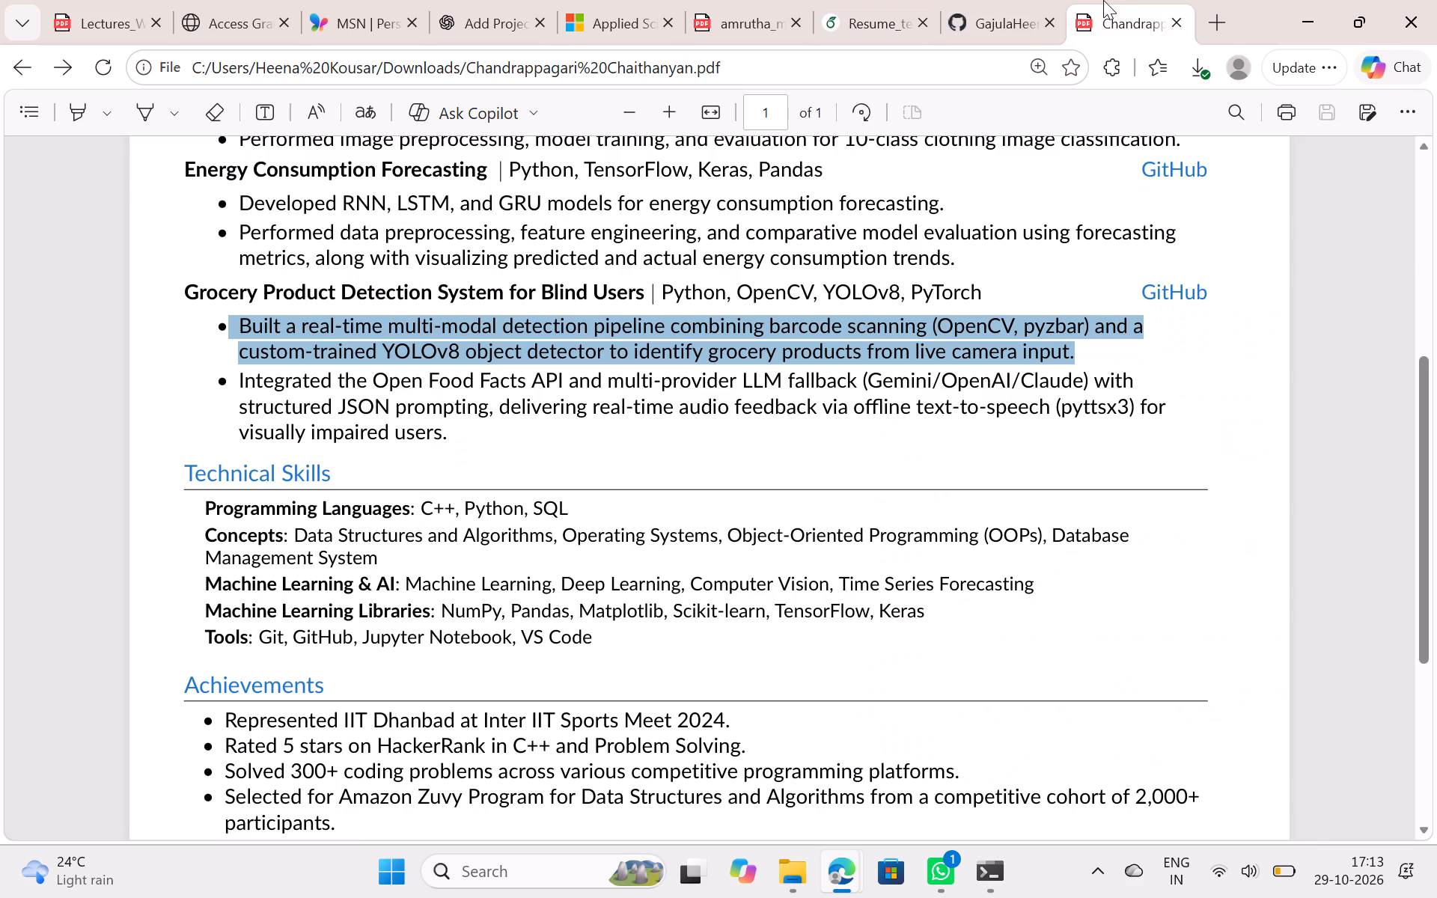
left_click(890, 0)
type("SWL")
key("space")
key("BackSpace")
key("BackSpace")
key("BackSpace")
type("QL")
key("comma")
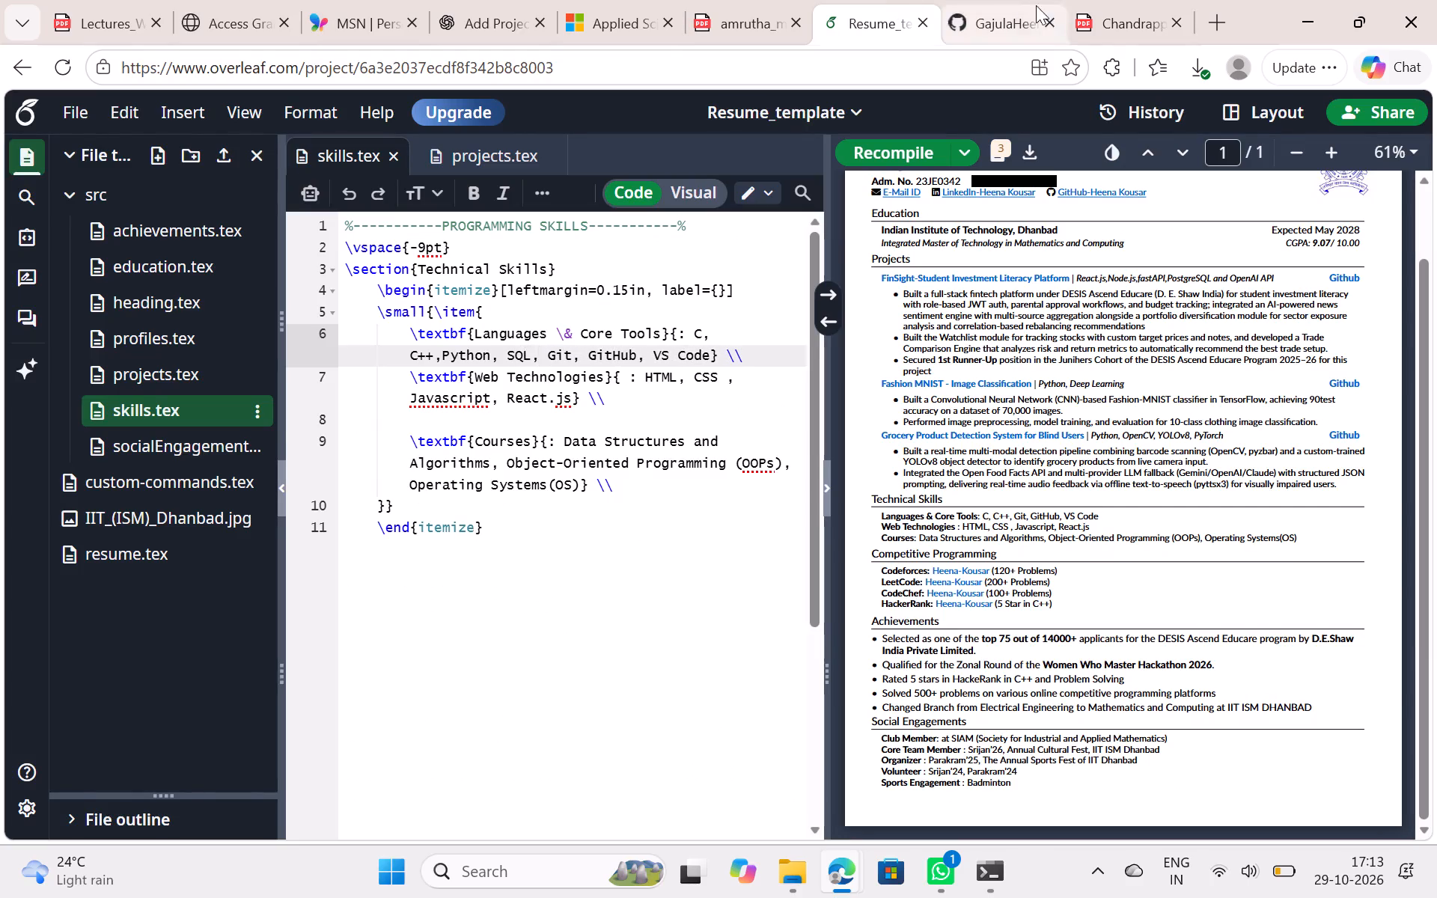
left_click(875, 146)
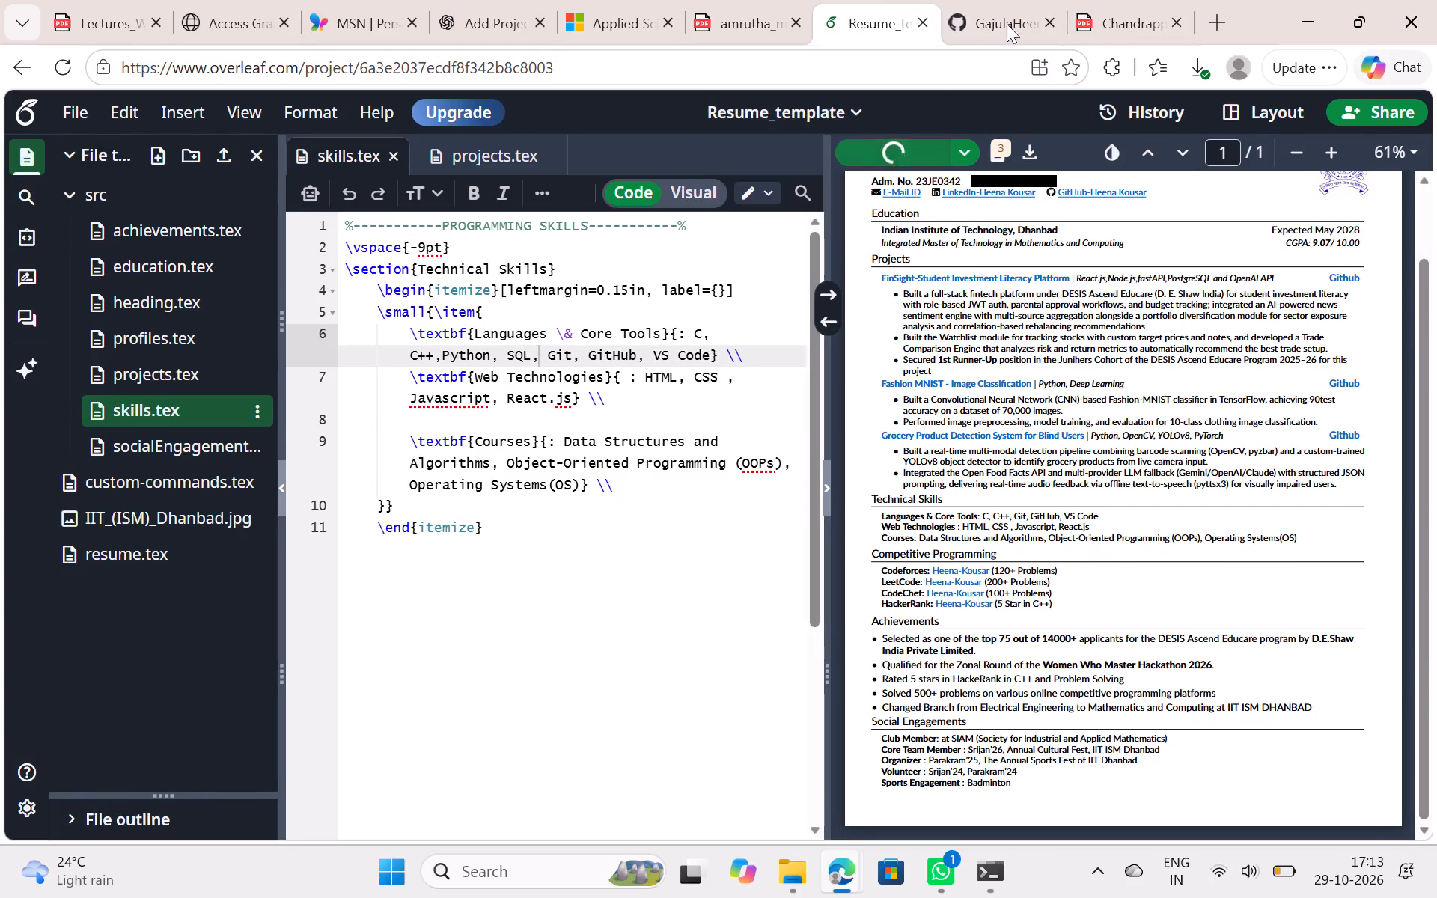
Compare with the reference resume's skills and delete Git, GitHub, VS Code from the Languages & Core Tools line.
left_click(1111, 0)
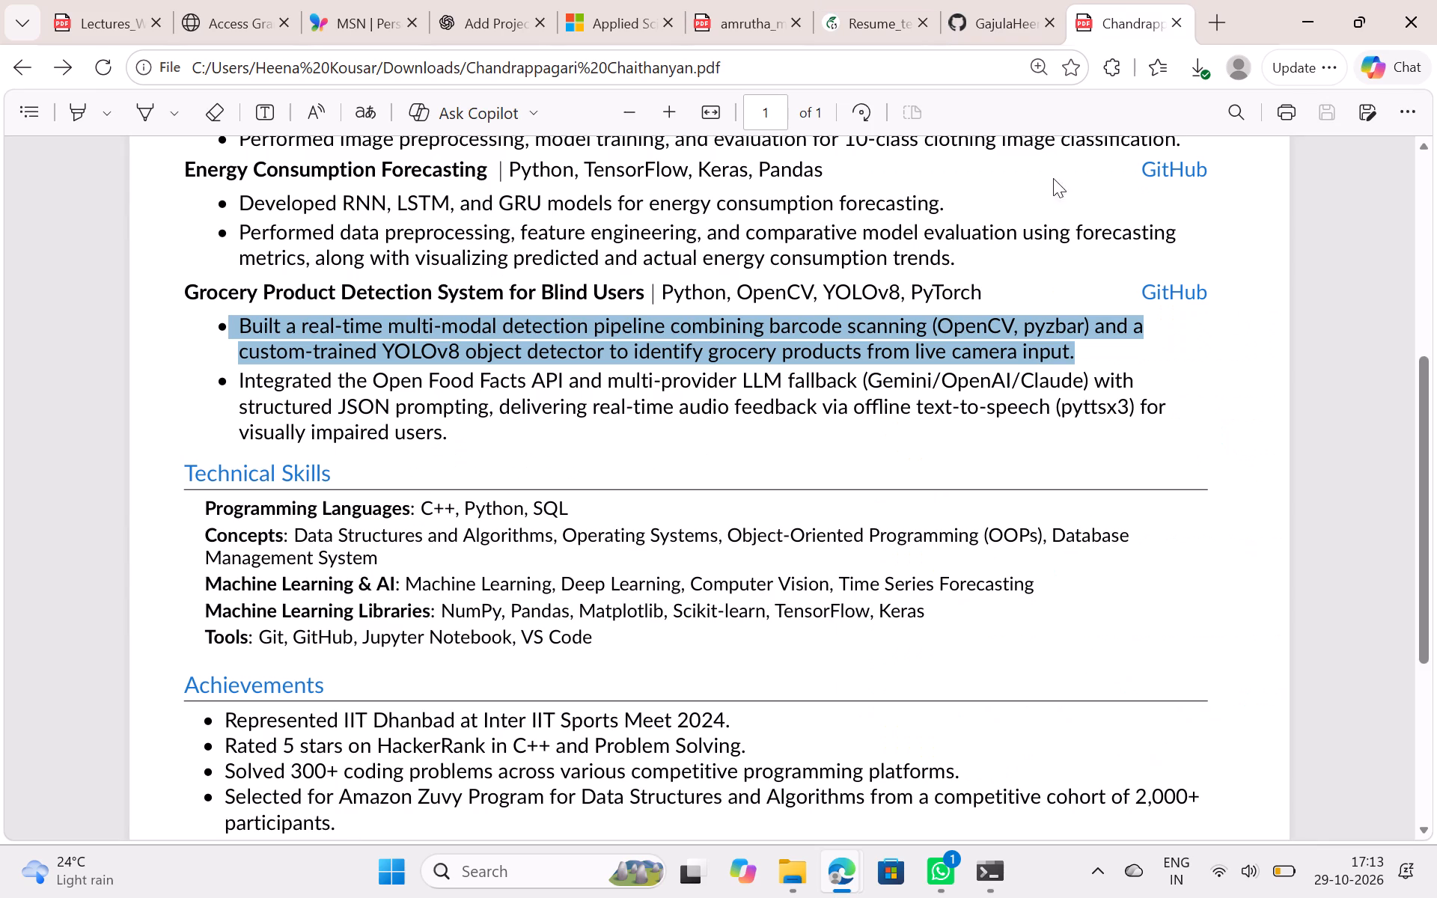
scroll(908, 473, "down", 1)
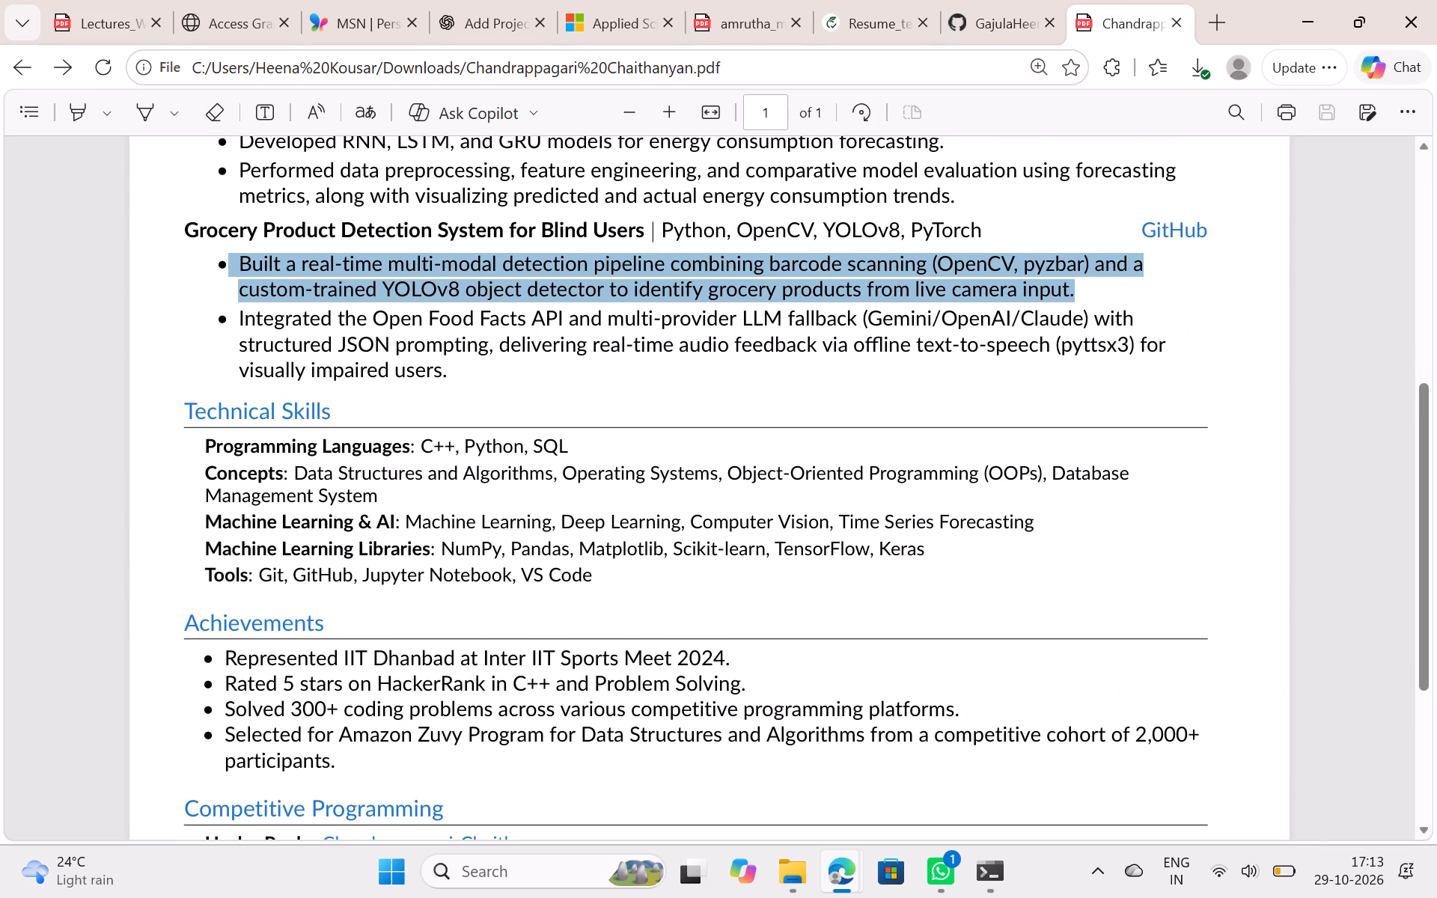
left_click(891, 0)
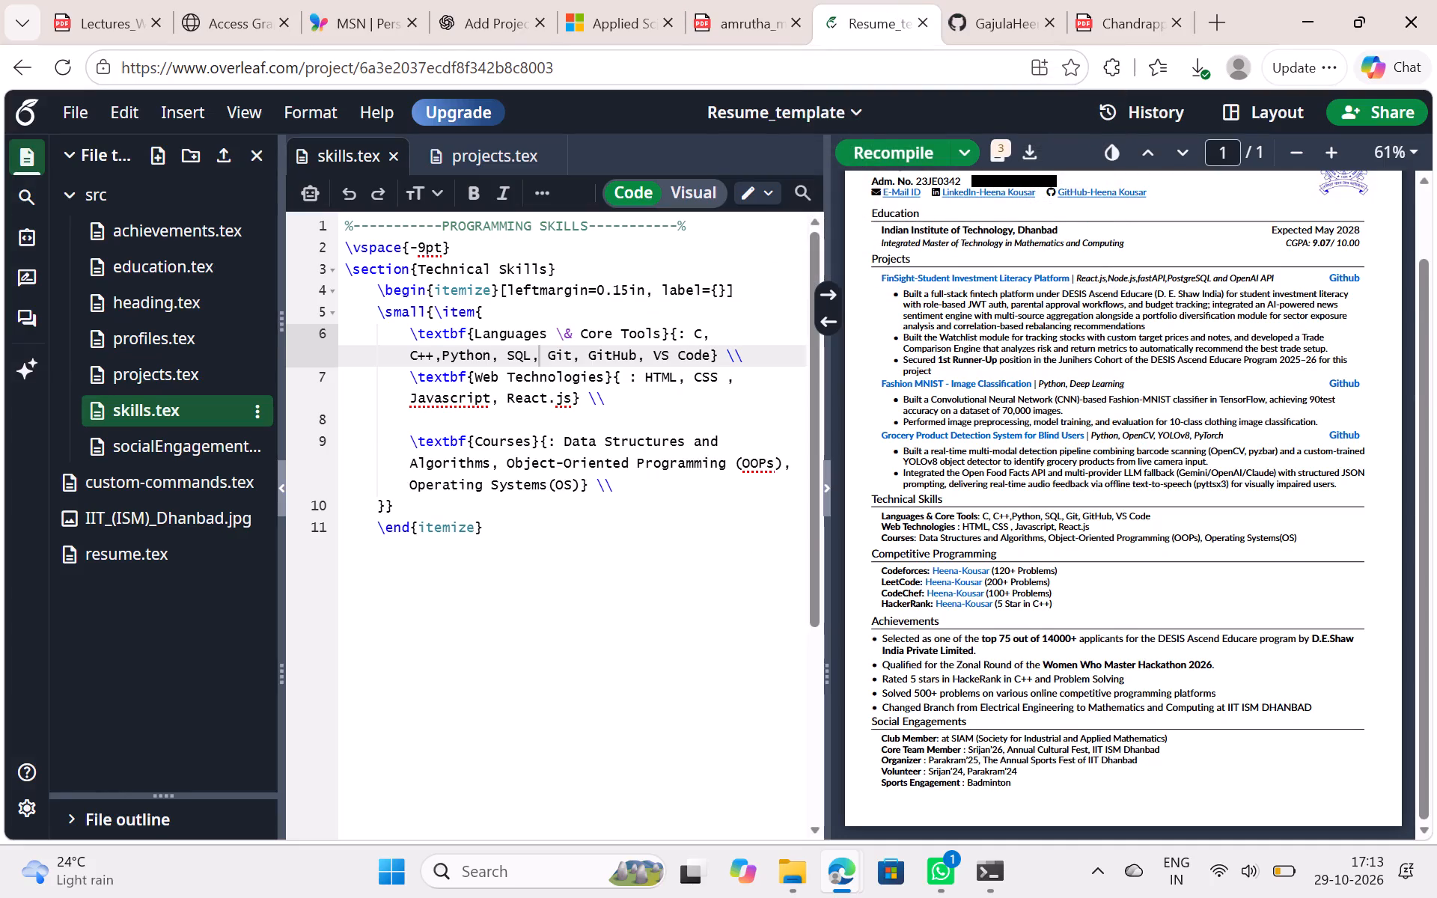
left_click_drag(545, 358, 573, 352)
left_click_drag(573, 352, 707, 358)
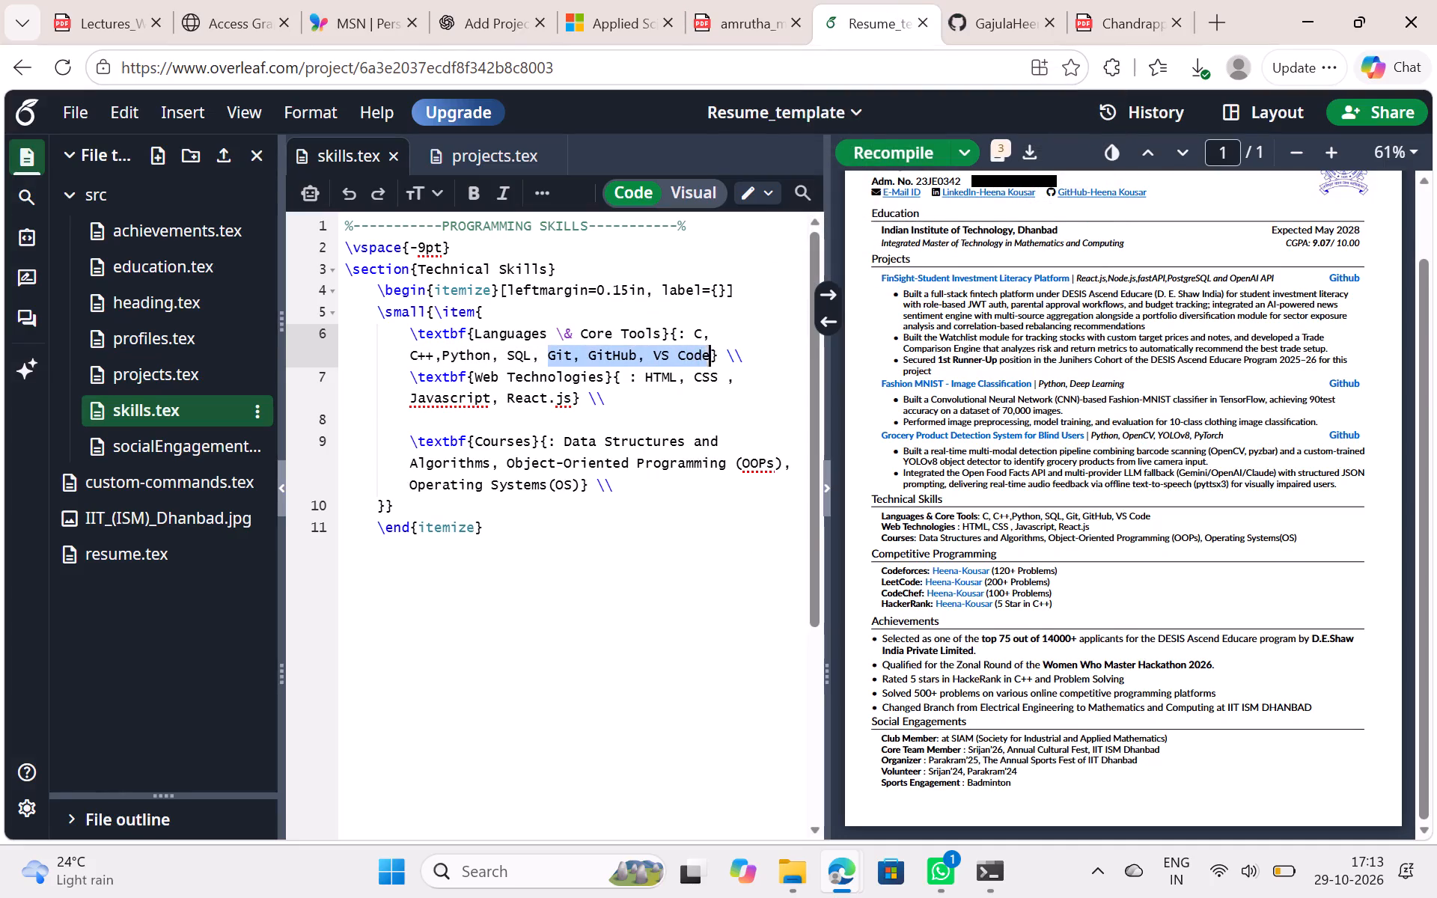
left_click_drag(707, 358, 707, 358)
key("BackSpace")
key("BackSpace")
key("BackSpace")
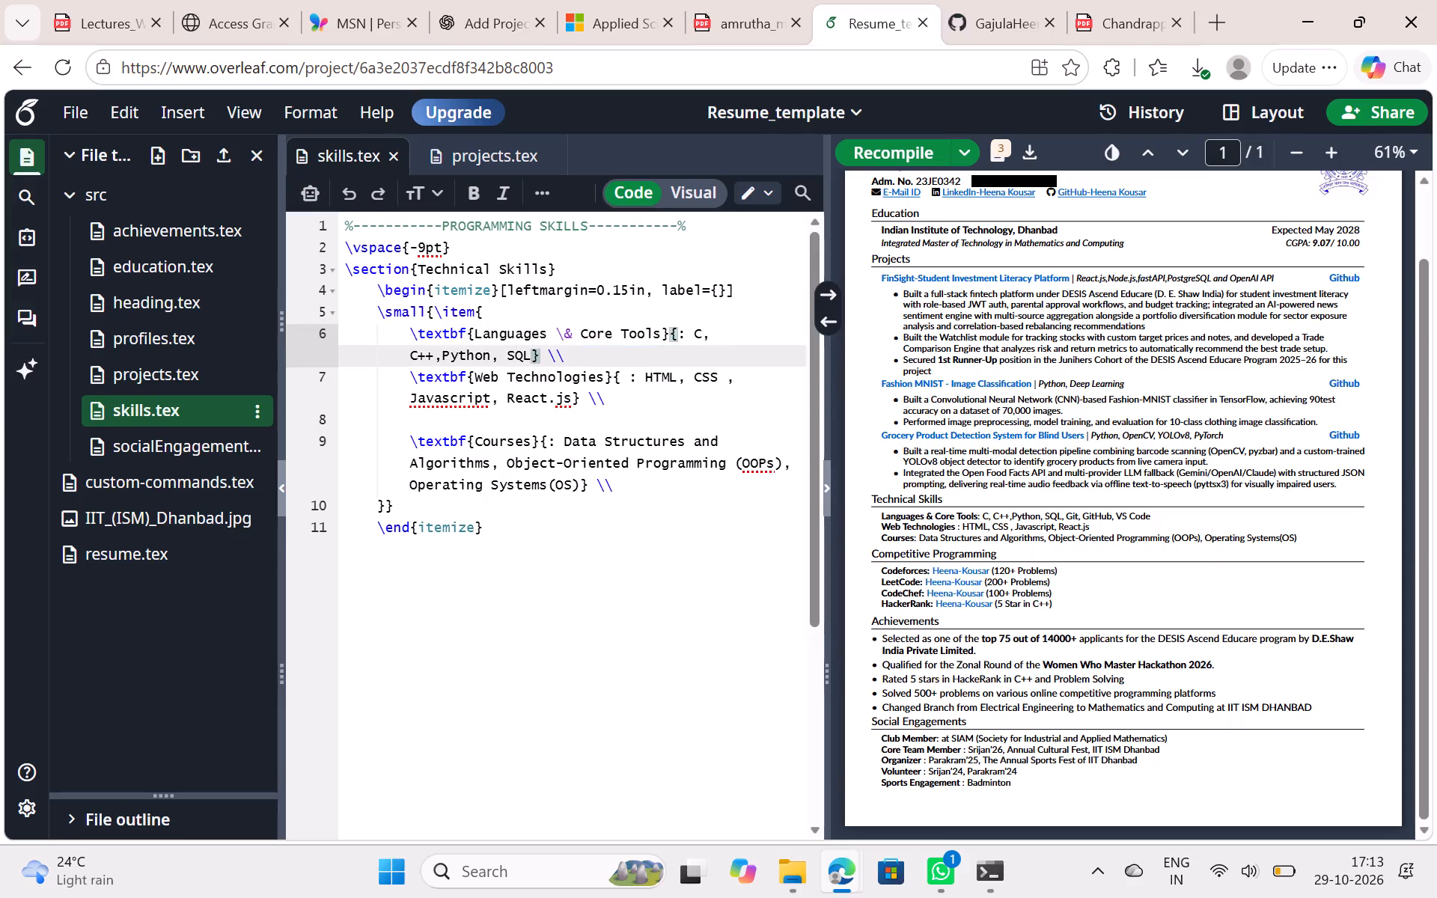
Consult the reference skills and copy the Languages & Core Tools line onto a new line below Web Technologies.
left_click(1111, 7)
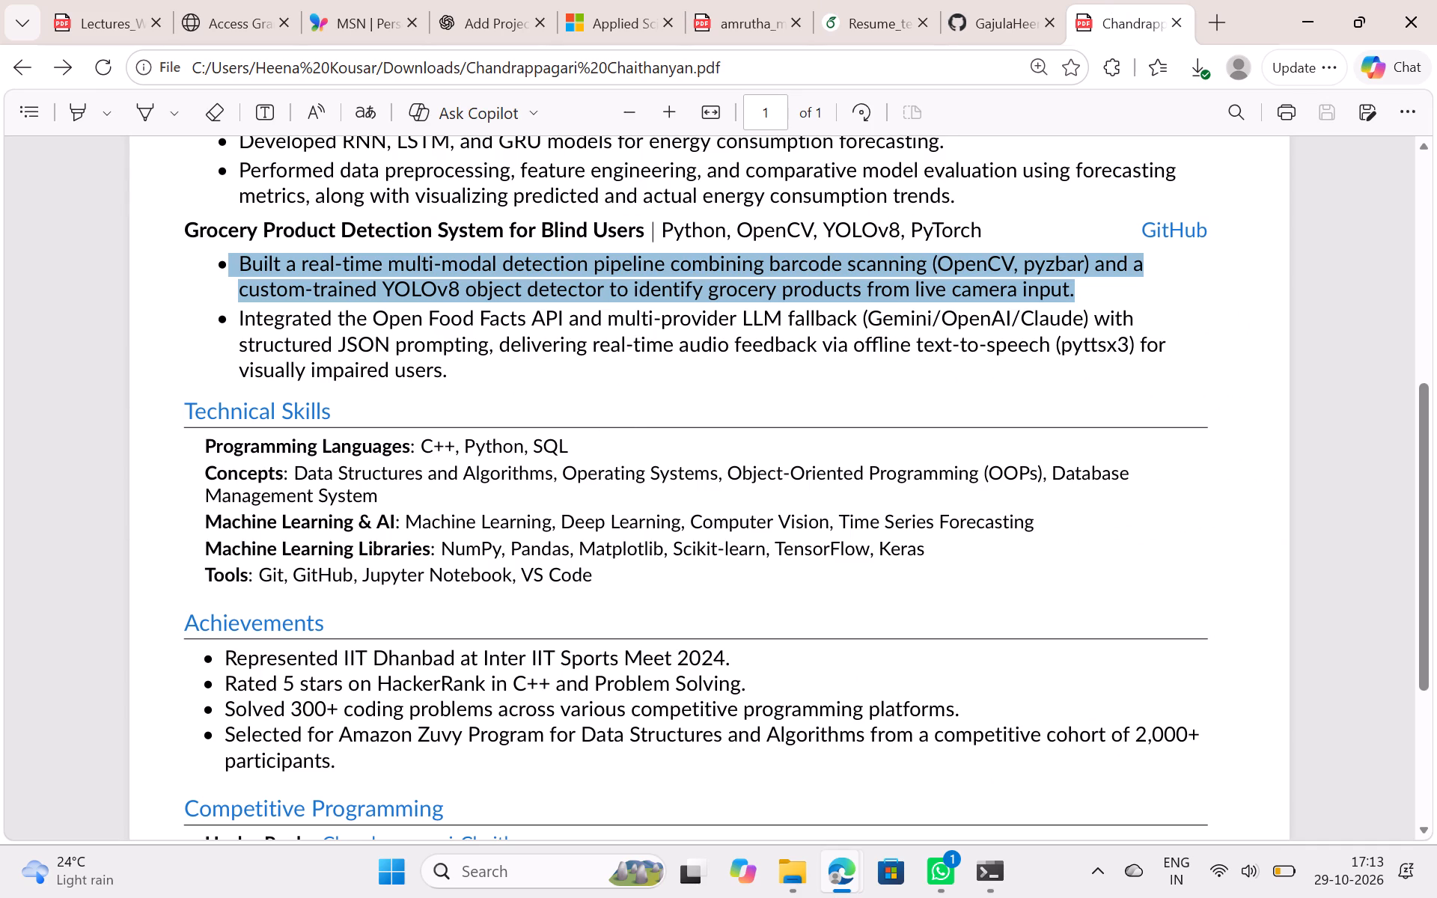
left_click(885, 0)
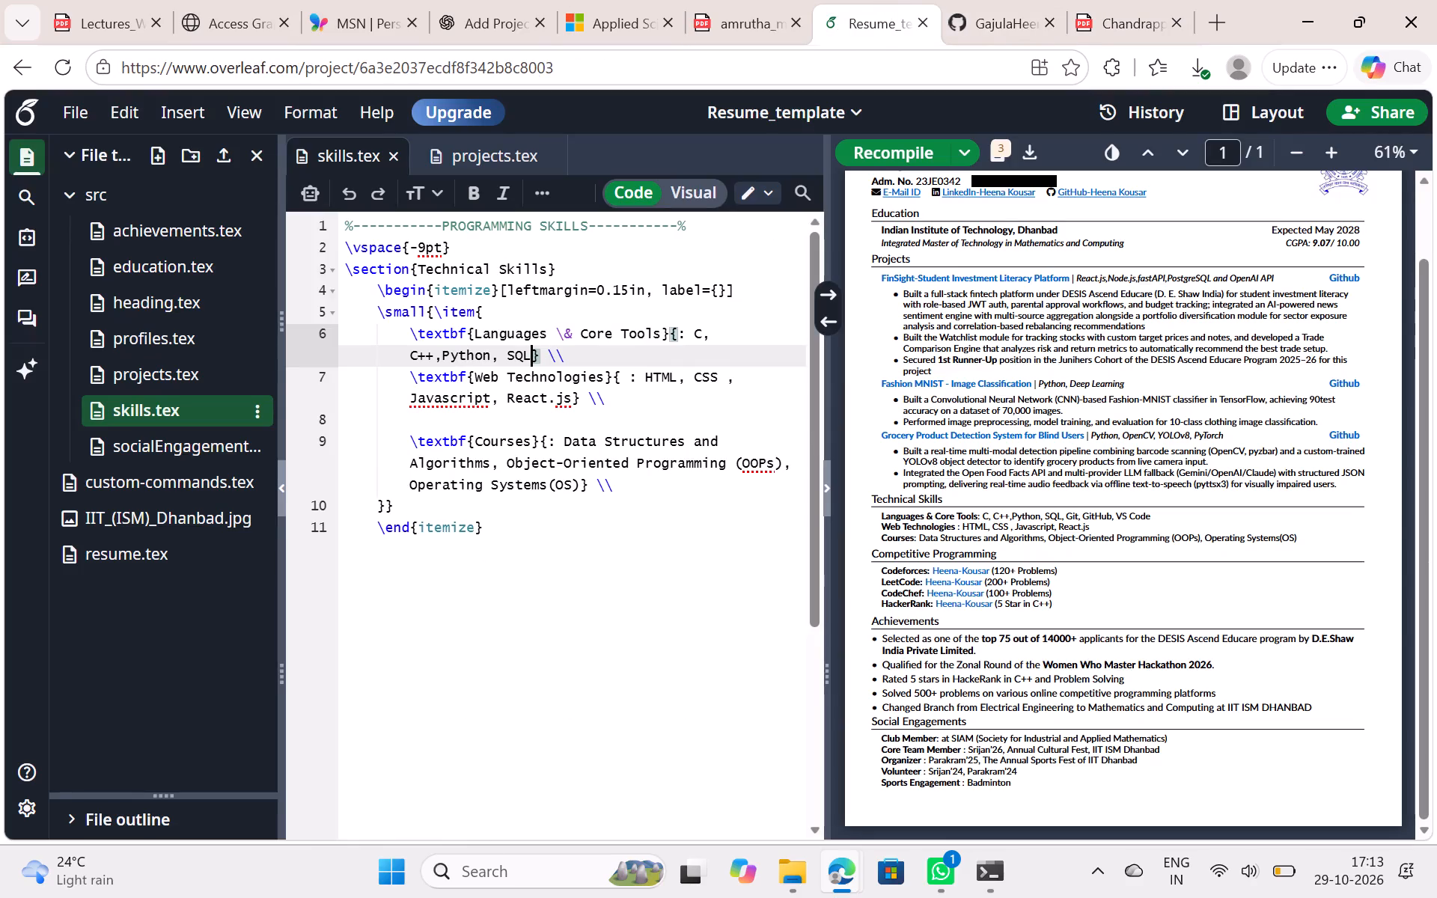
left_click(618, 403)
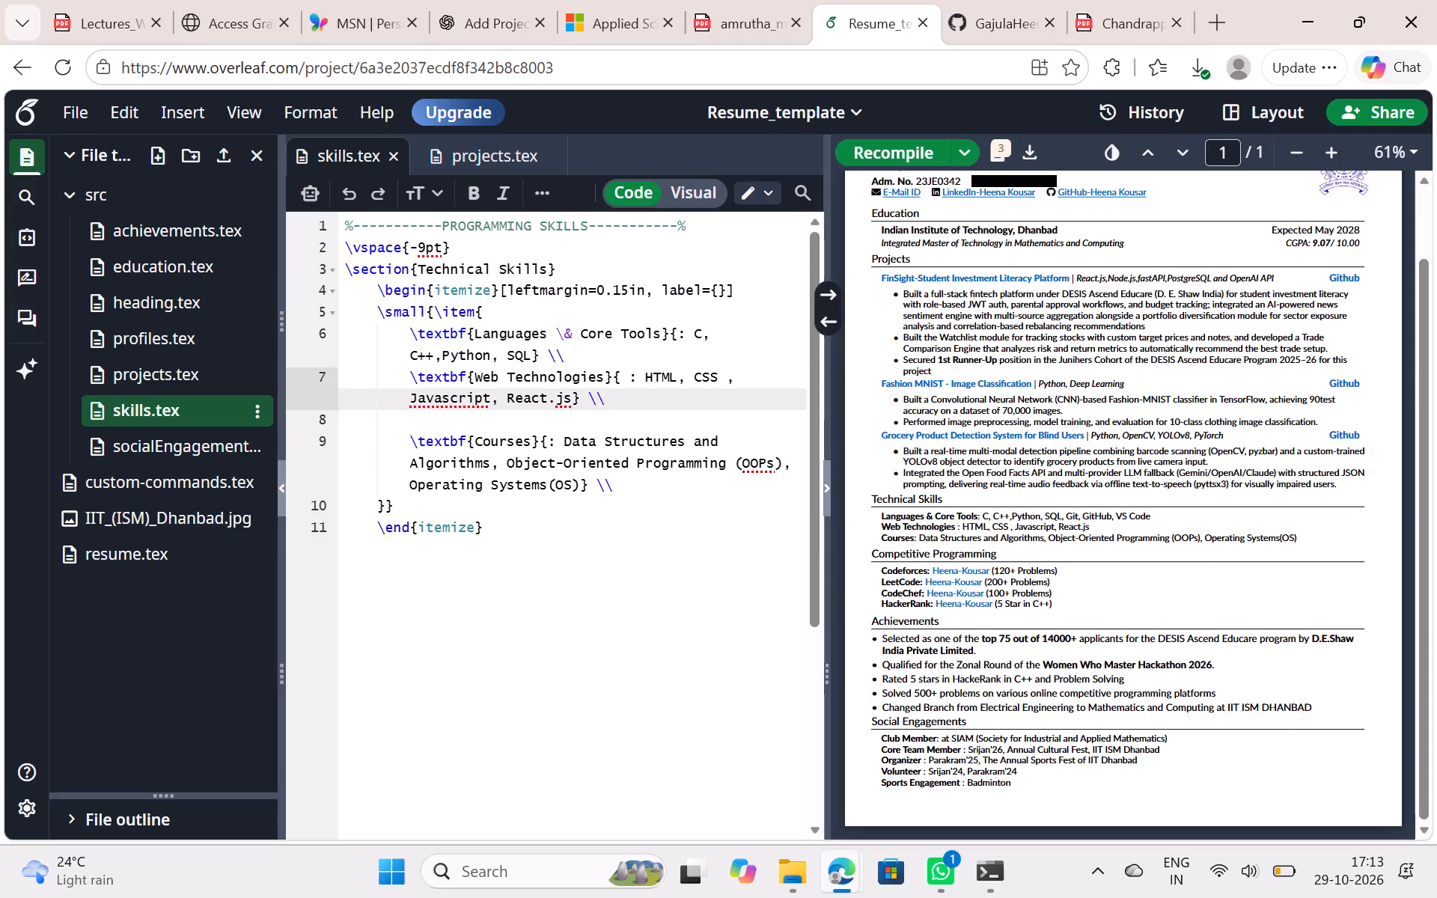
left_click_drag(576, 358, 406, 361)
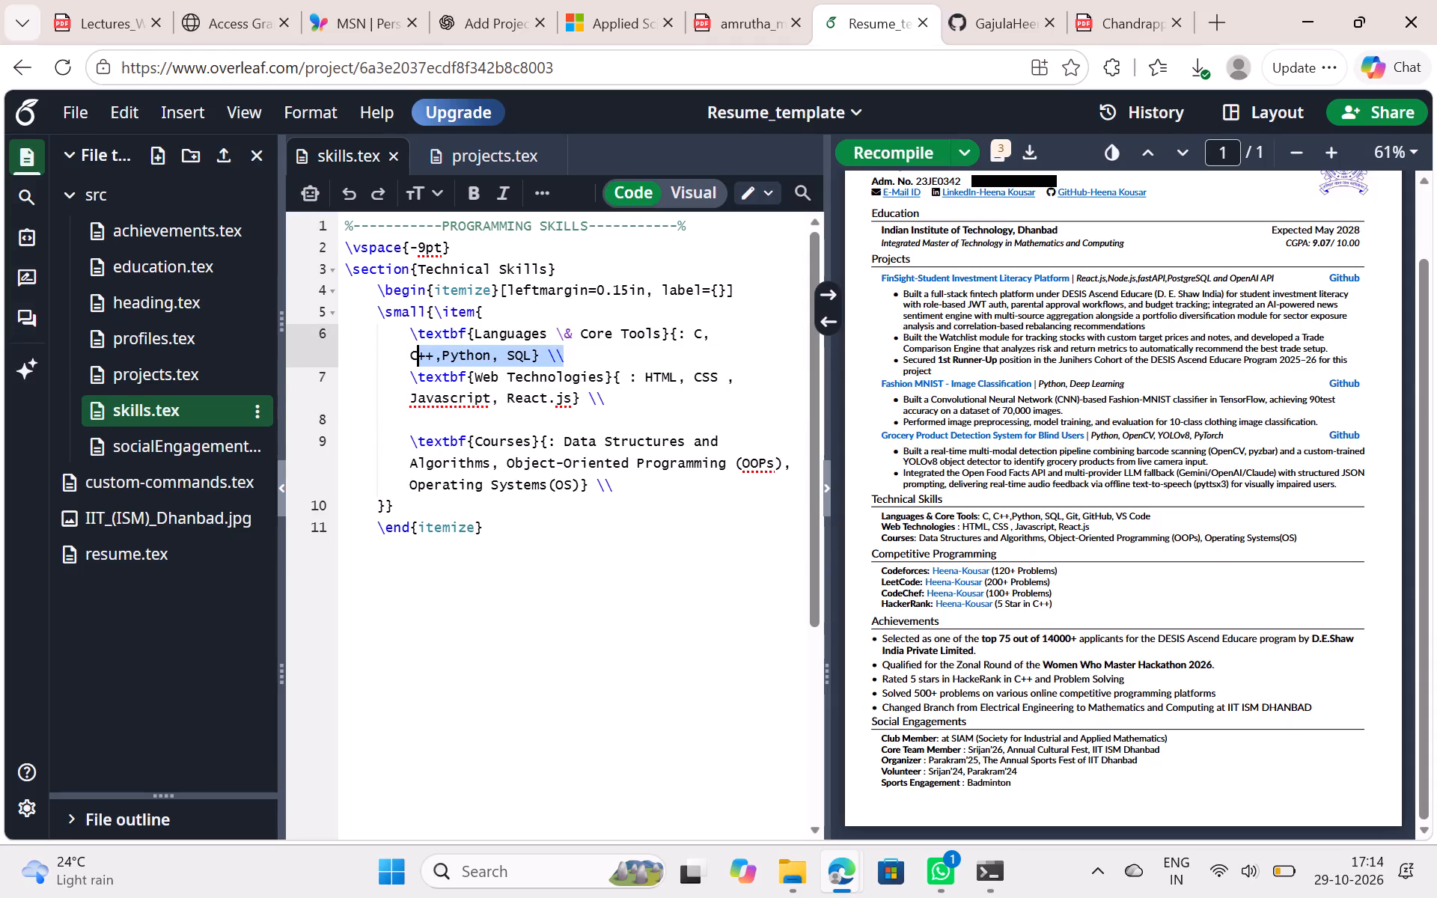
left_click_drag(406, 361, 394, 338)
key("ctrl+c")
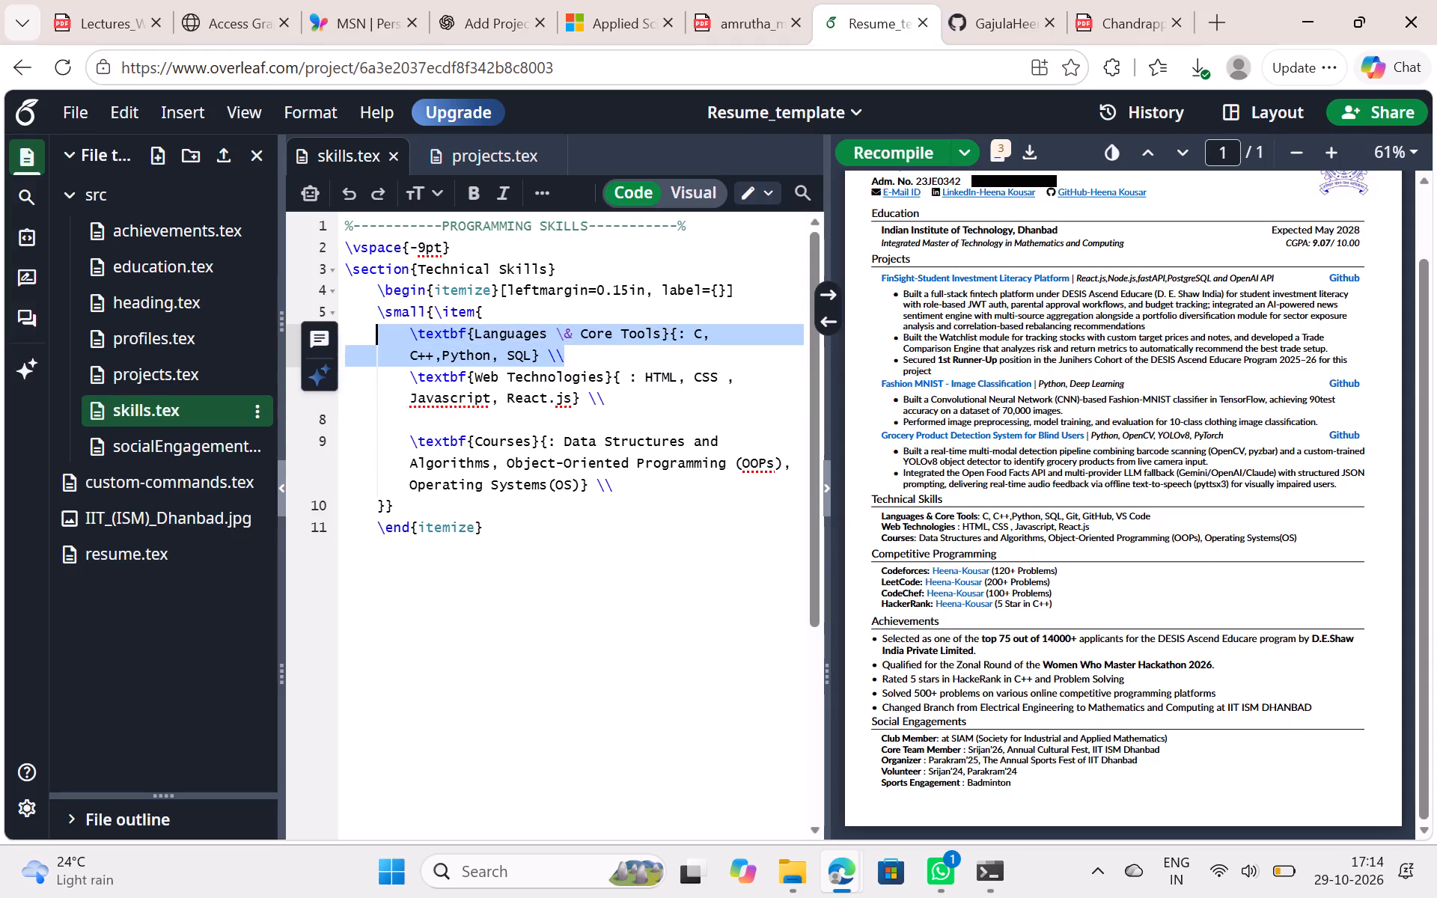
left_click(632, 404)
key("Return")
key("ctrl+v")
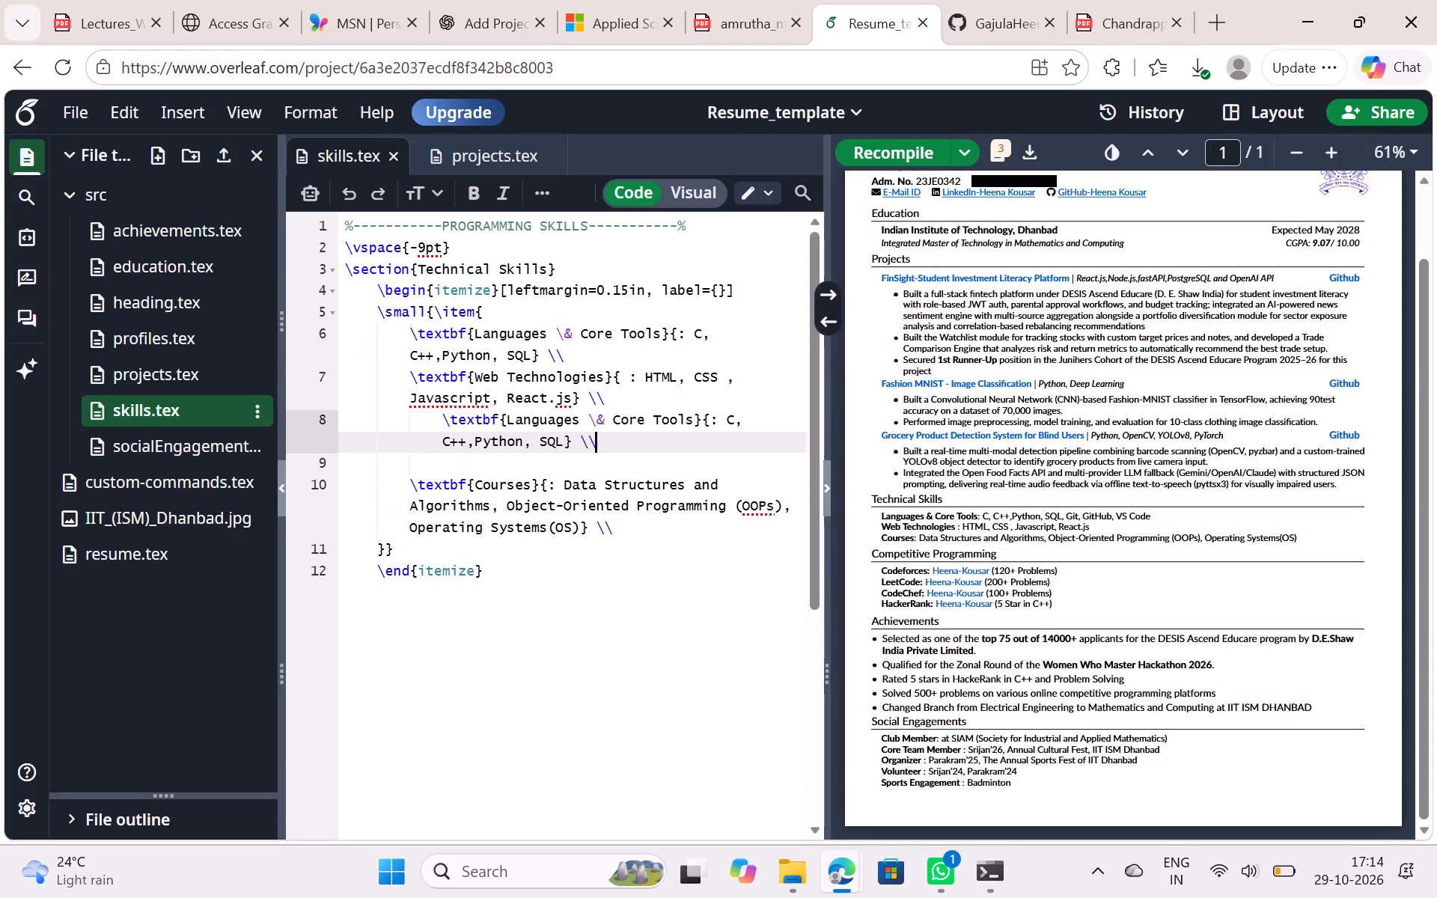
Remove "\& Core Tools" from the original languages heading so it reads Languages.
left_click(580, 425)
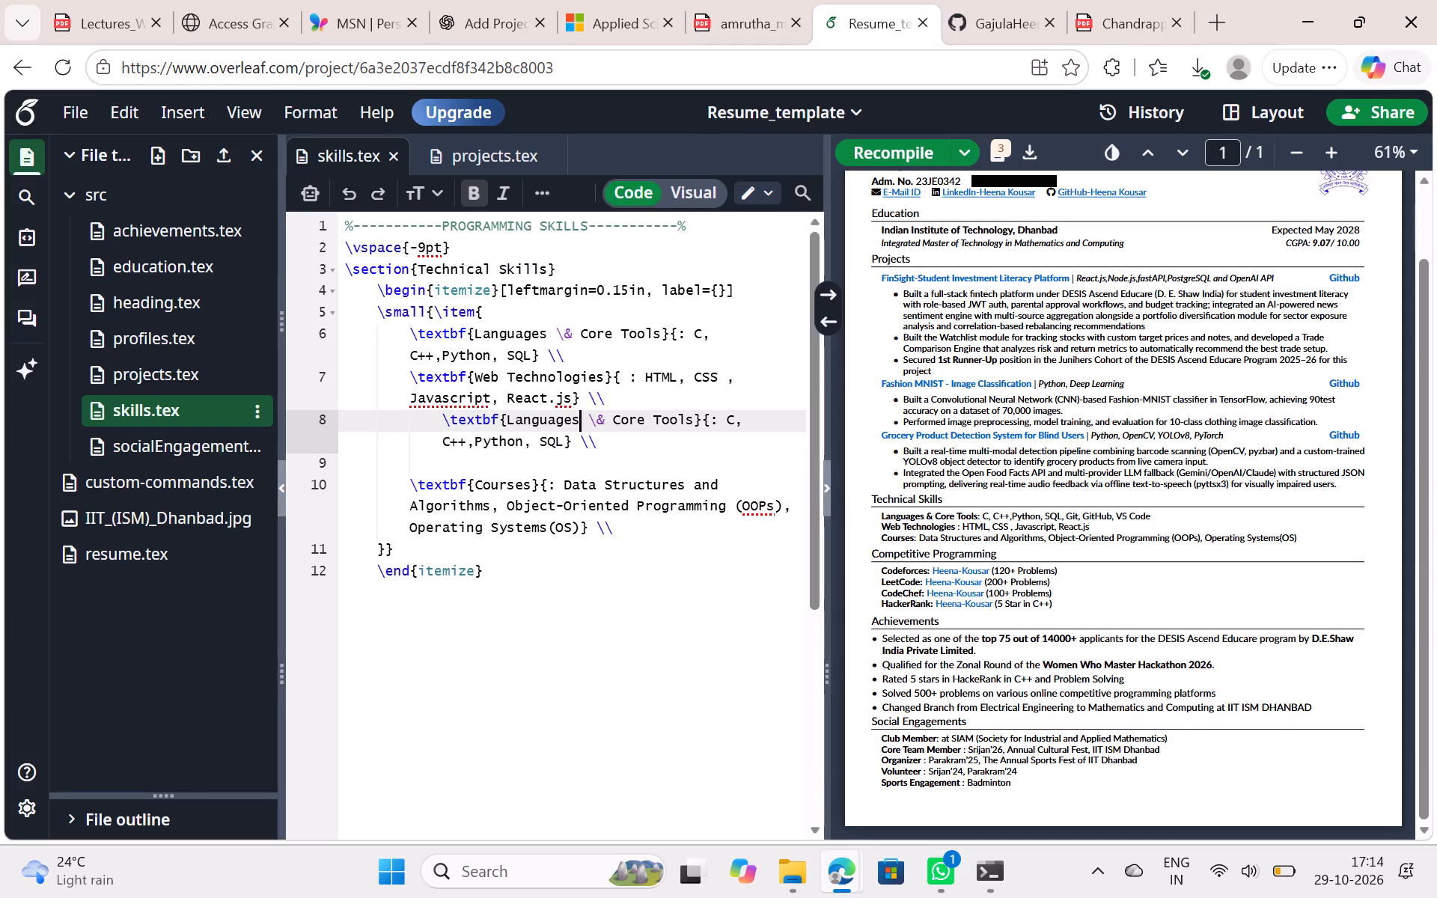
left_click_drag(659, 335, 555, 325)
key("BackSpace")
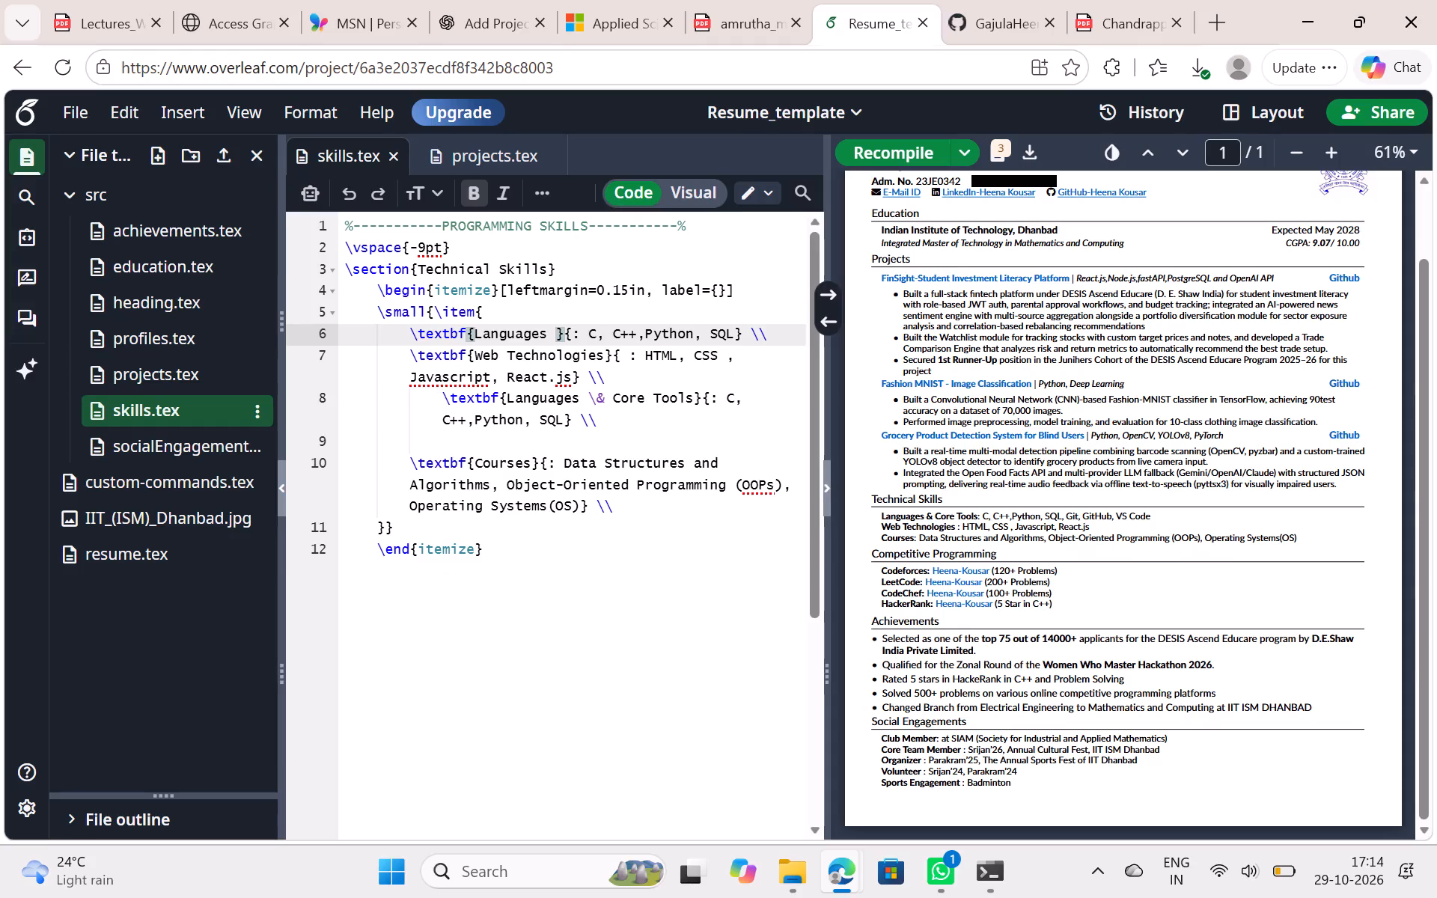
Replace the heading of the copied line below Web Technologies with "MachineLearning and AI".
left_click(695, 399)
key("BackSpace")
key("BackSpace")
key("BackSpace")
key("BackSpace")
key("BackSpace")
key("BackSpace")
key("BackSpace")
key("BackSpace")
key("BackSpace")
key("BackSpace")
key("BackSpace")
key("BackSpace")
key("BackSpace")
key("BackSpace")
key("BackSpace")
key("BackSpace")
key("BackSpace")
key("BackSpace")
key("BackSpace")
key("BackSpace")
key("BackSpace")
key("BackSpace")
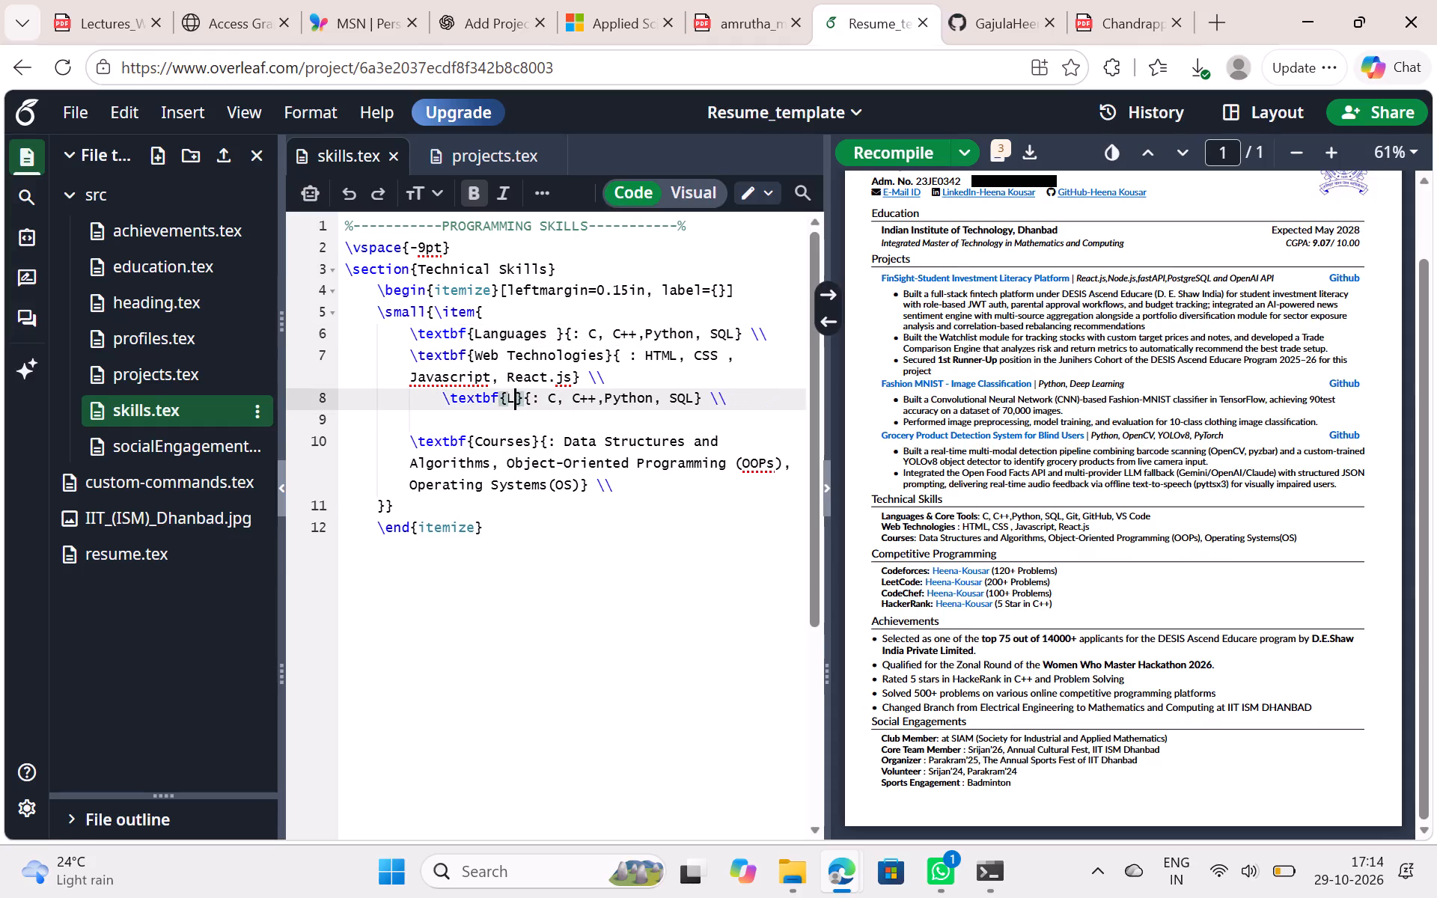
key("BackSpace")
type("Machine")
type("Learning")
key("space")
type("and AI")
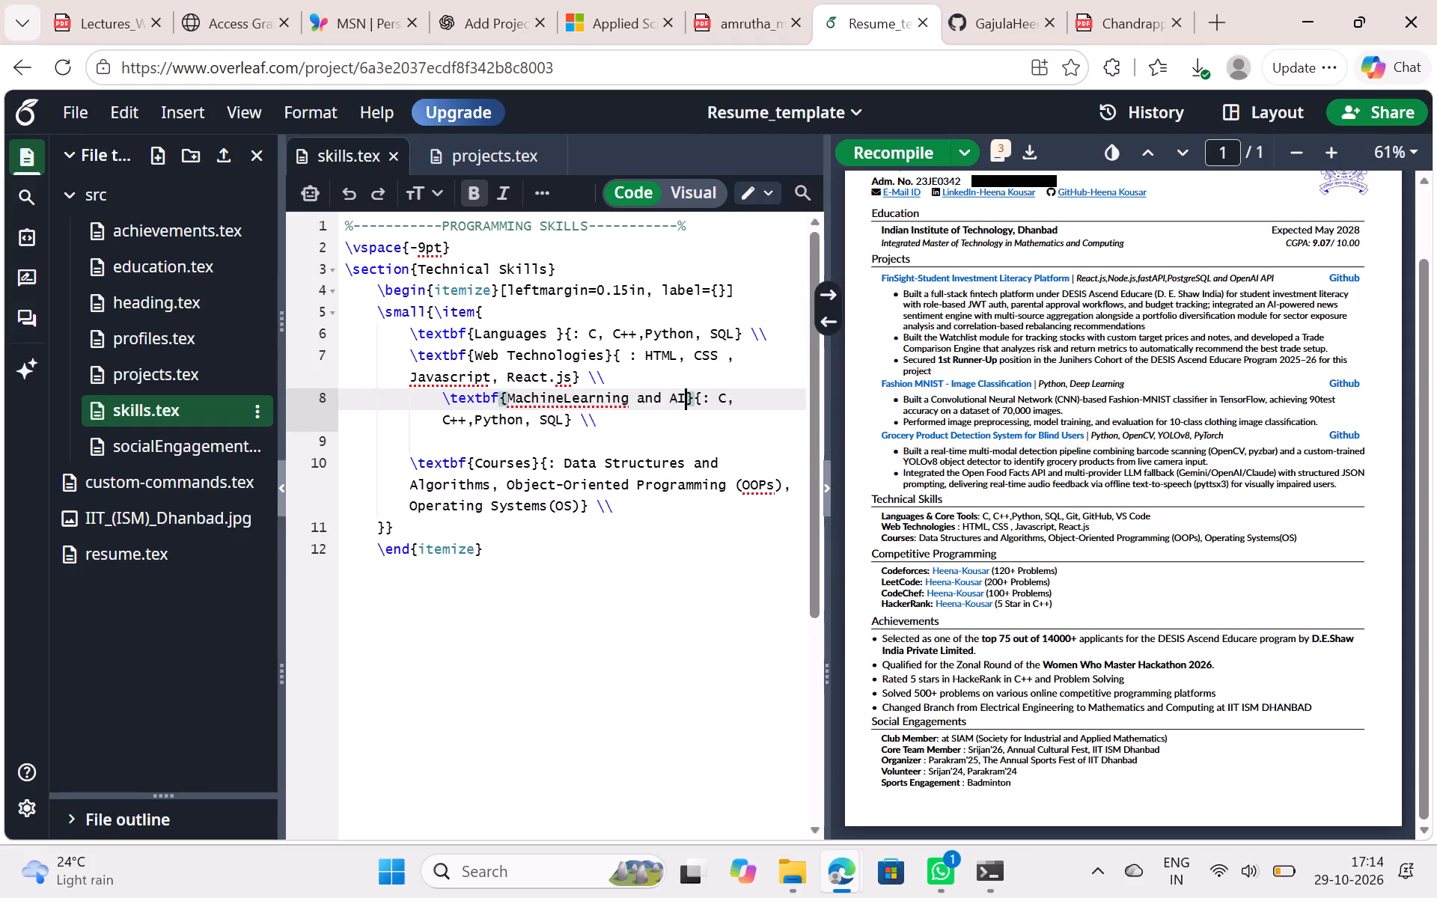
Delete the copied languages C, C++,Python, SQL from the MachineLearning and AI line.
left_click_drag(563, 421, 476, 416)
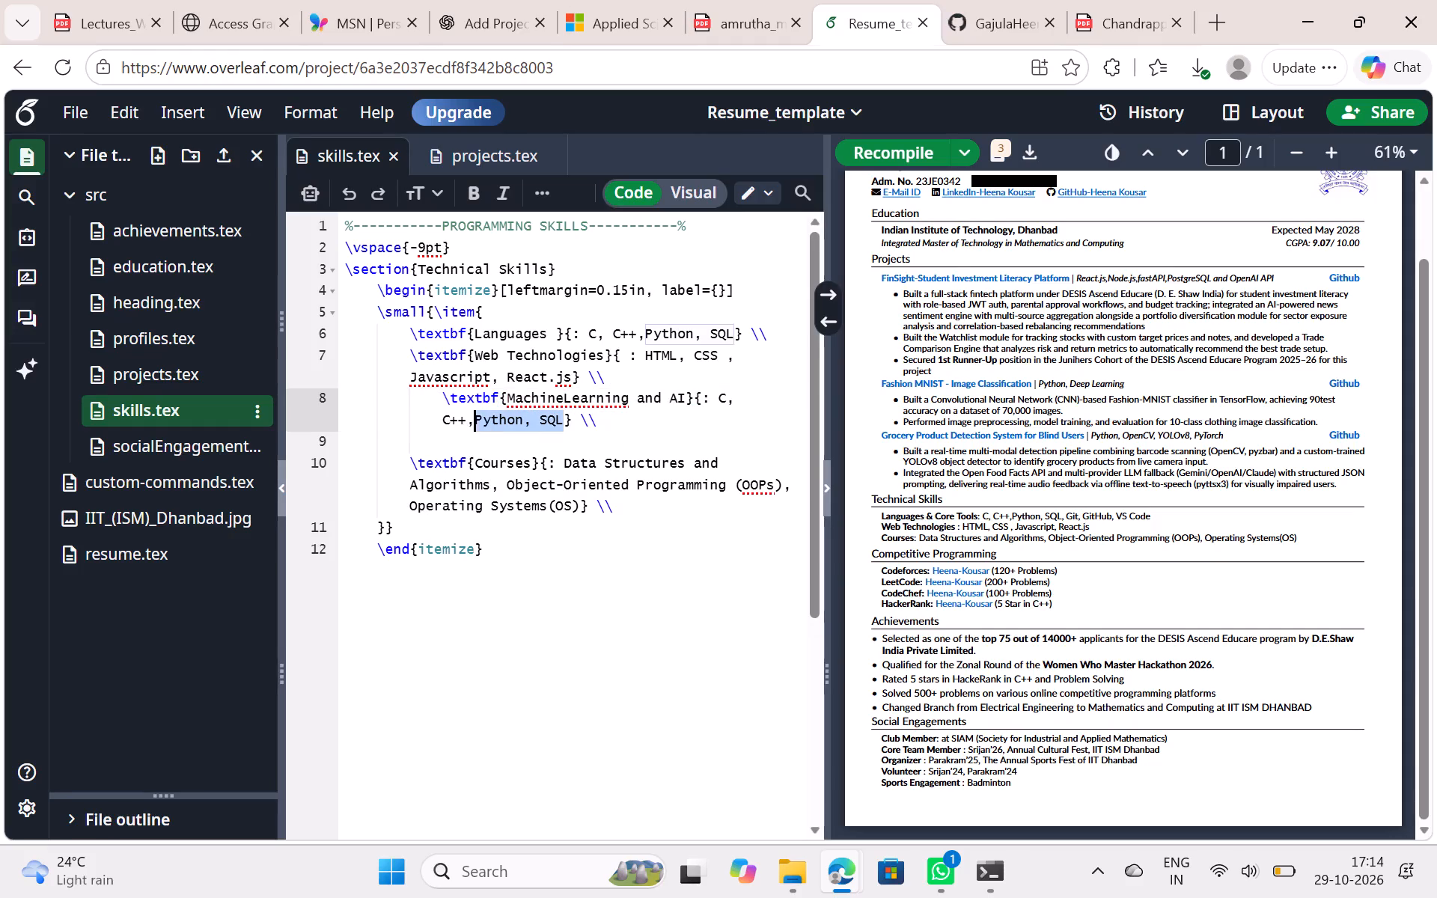
left_click_drag(476, 416, 715, 394)
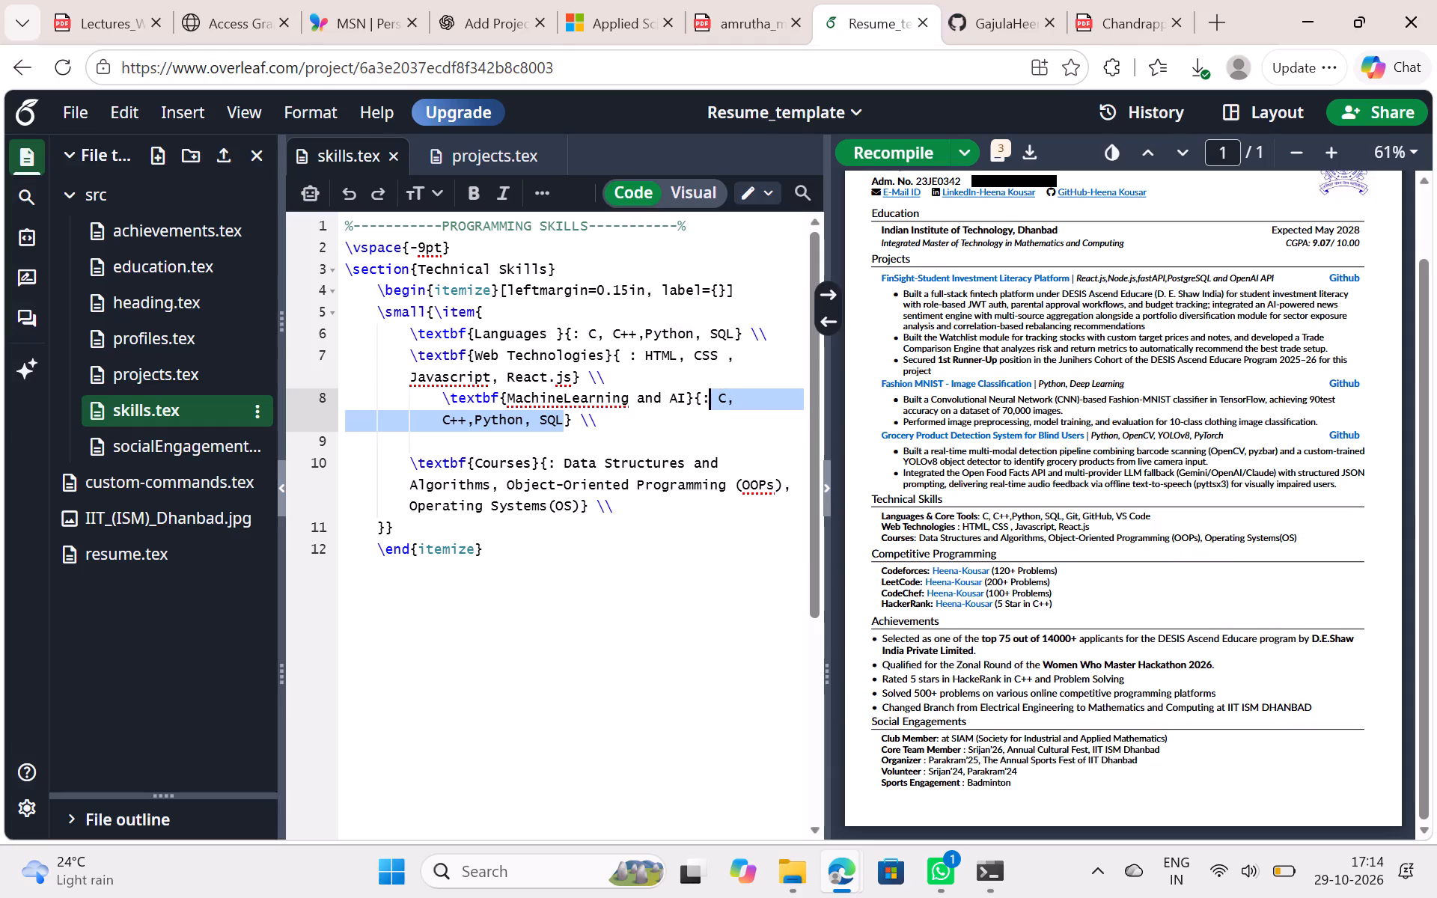
left_click_drag(715, 394, 717, 396)
key("BackSpace")
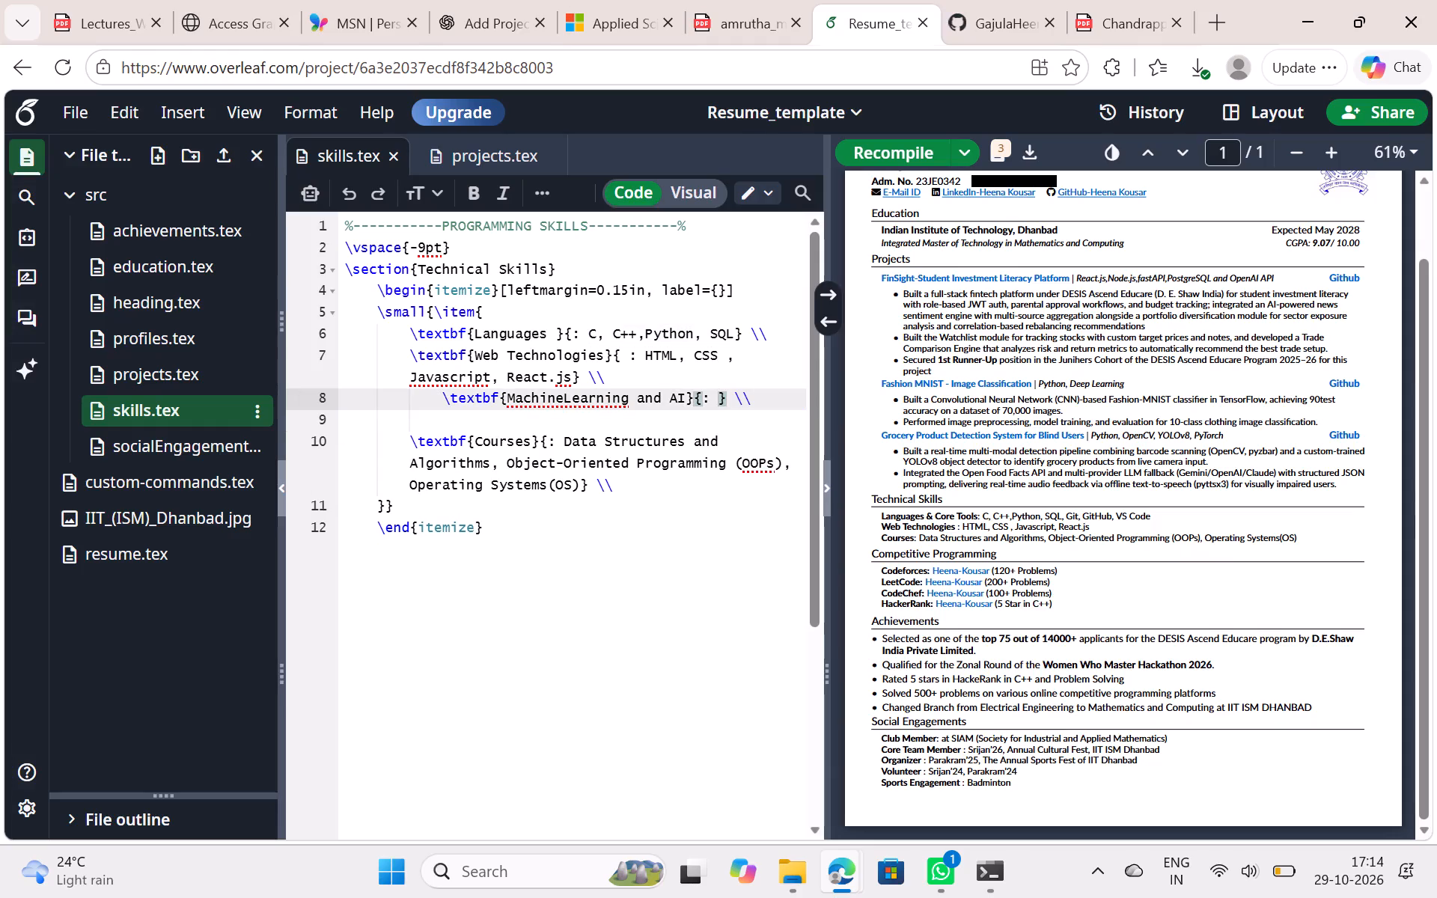
Following the reference resume, enter Machine Learning, Deep Learning, Computer Vision as the MachineLearning and AI skills.
left_click(1097, 0)
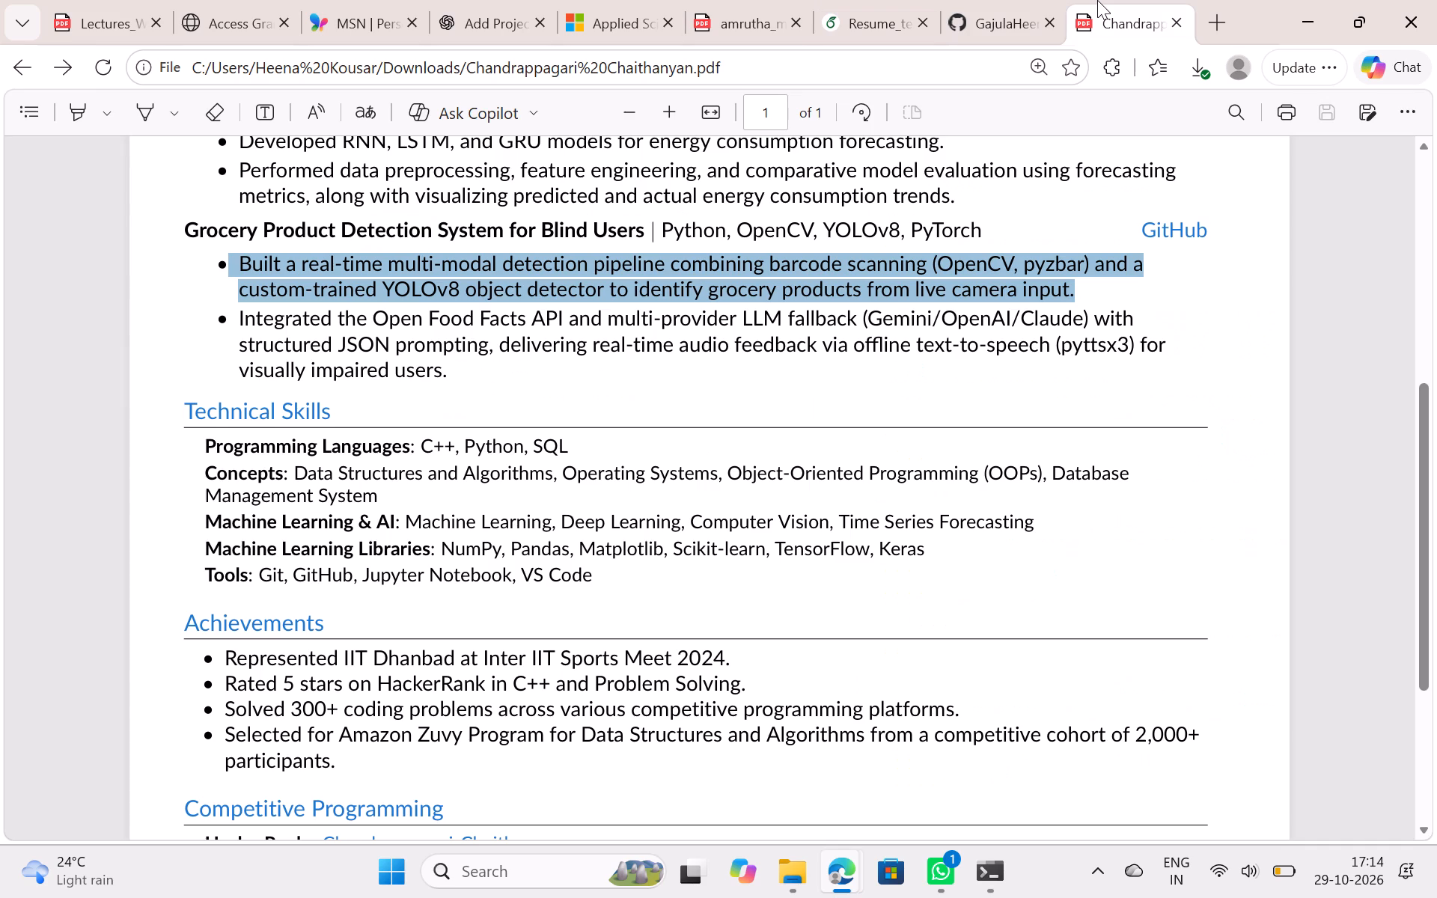
left_click(883, 0)
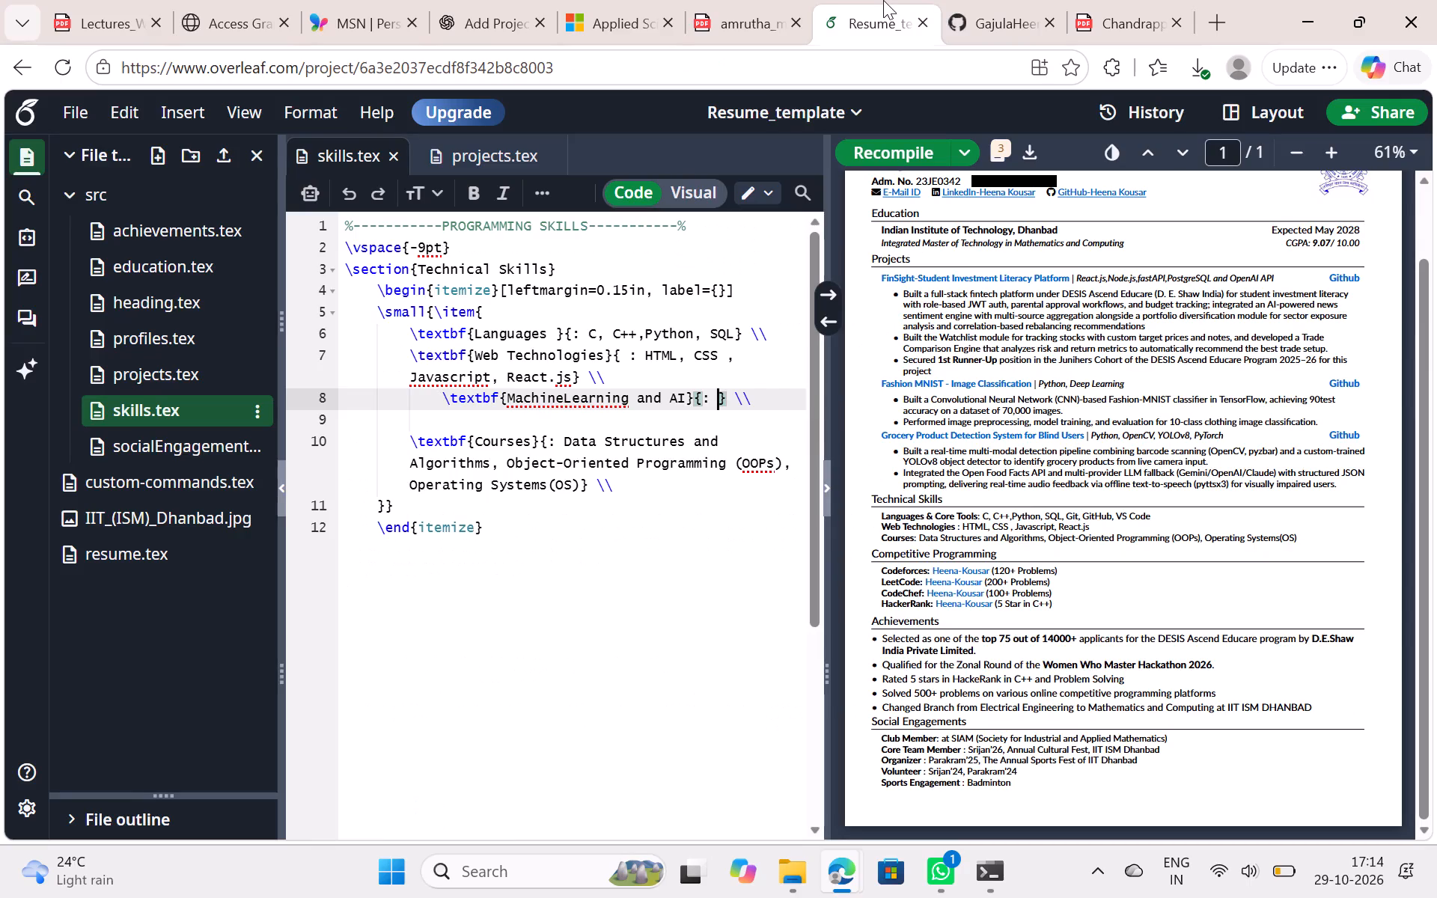
type("Machine Learning ,")
key("space")
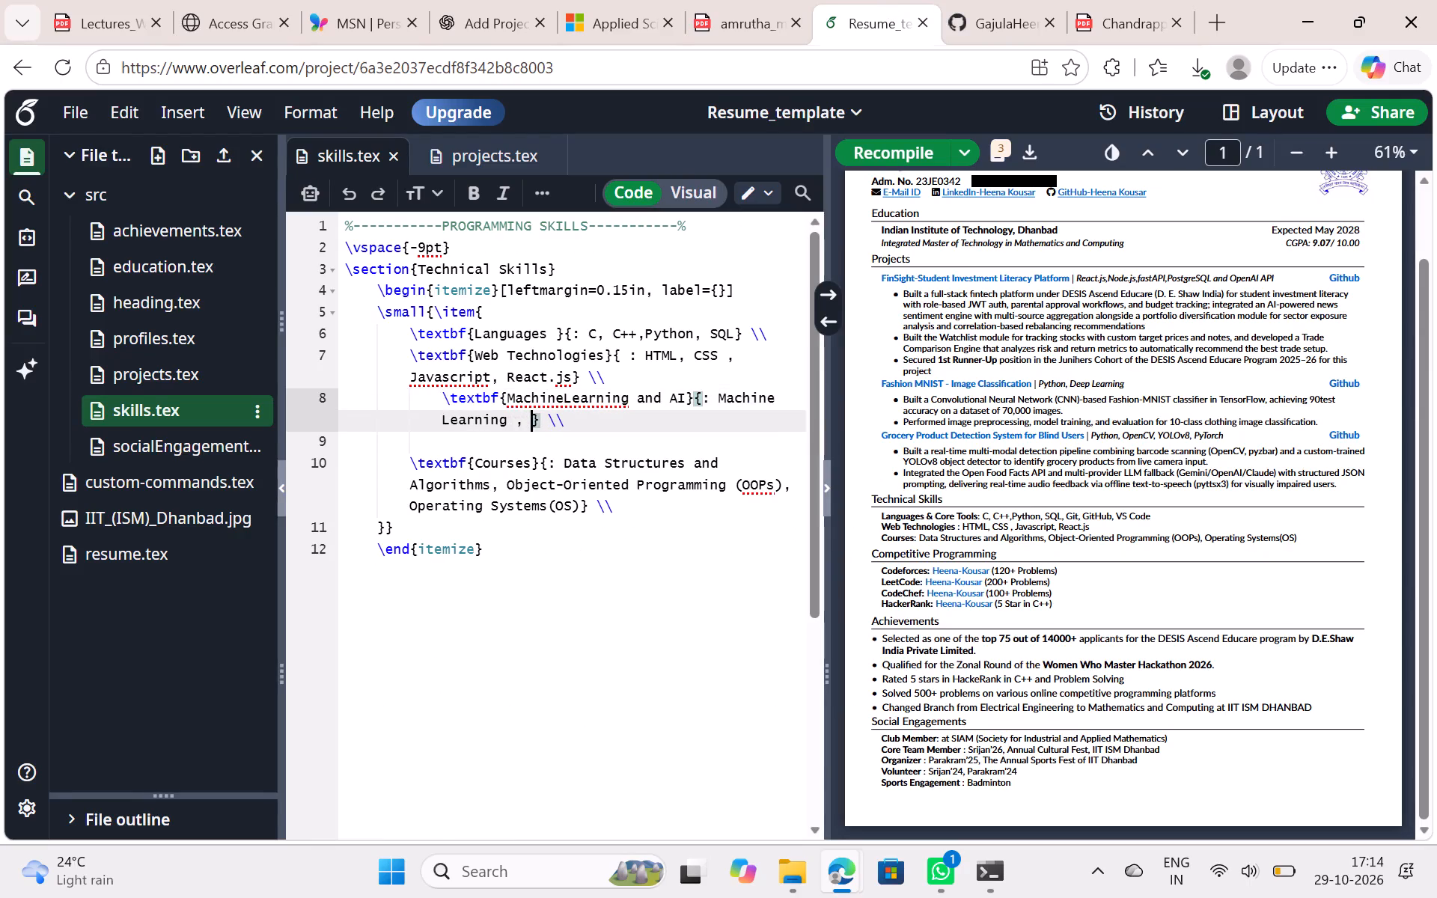
type("Deep Learning")
key("space")
key("BackSpace")
type(", co")
key("BackSpace")
key("BackSpace")
type("COmp")
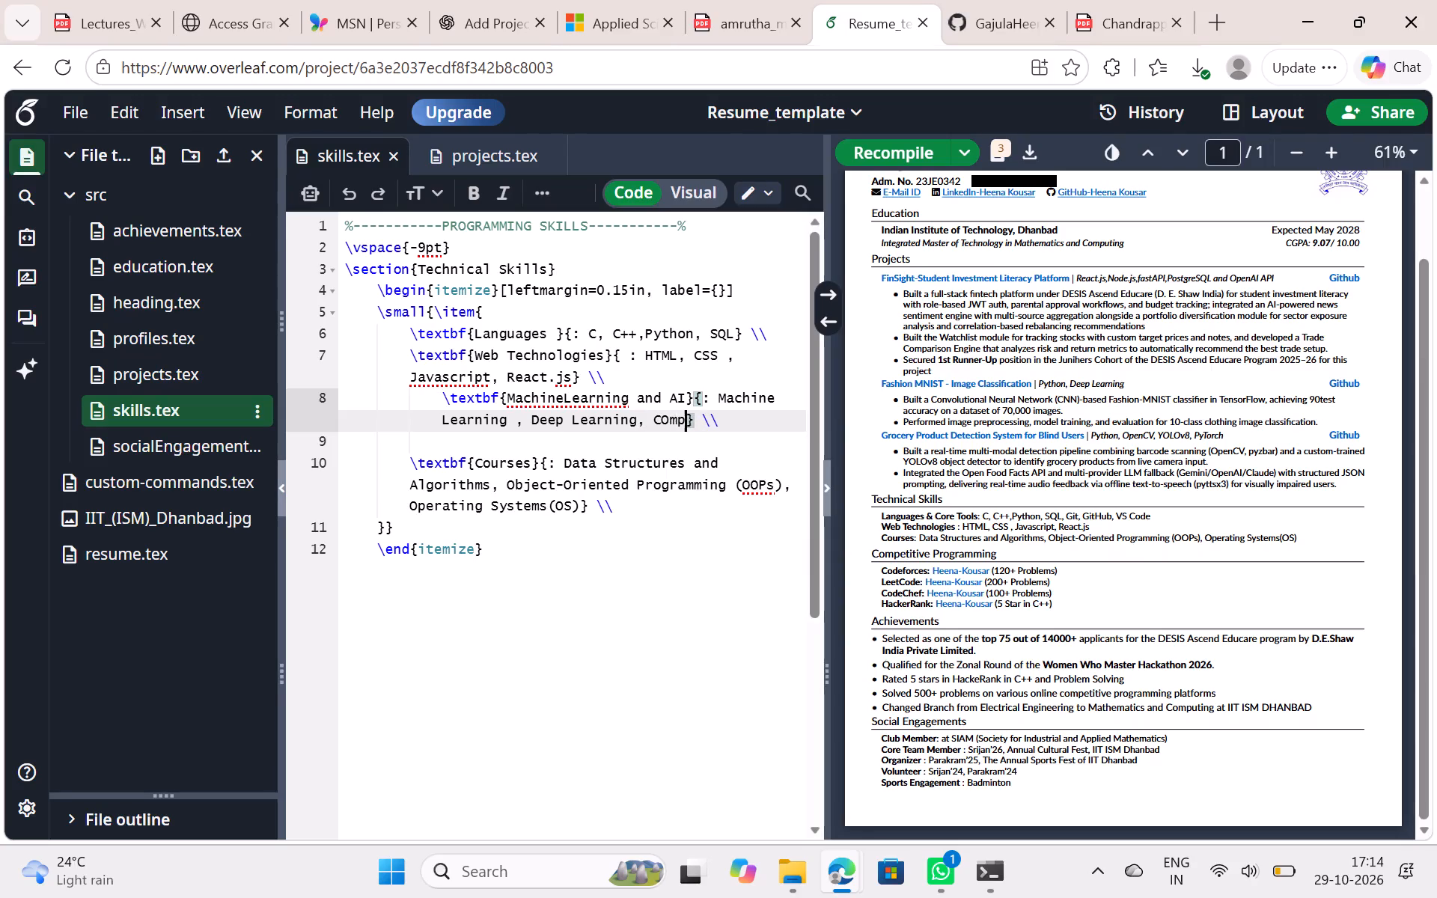
key("BackSpace")
key("BackSpace")
key("BackSpace")
type("on")
key("BackSpace")
type("mo")
key("BackSpace")
type("puter Vision,")
key("space")
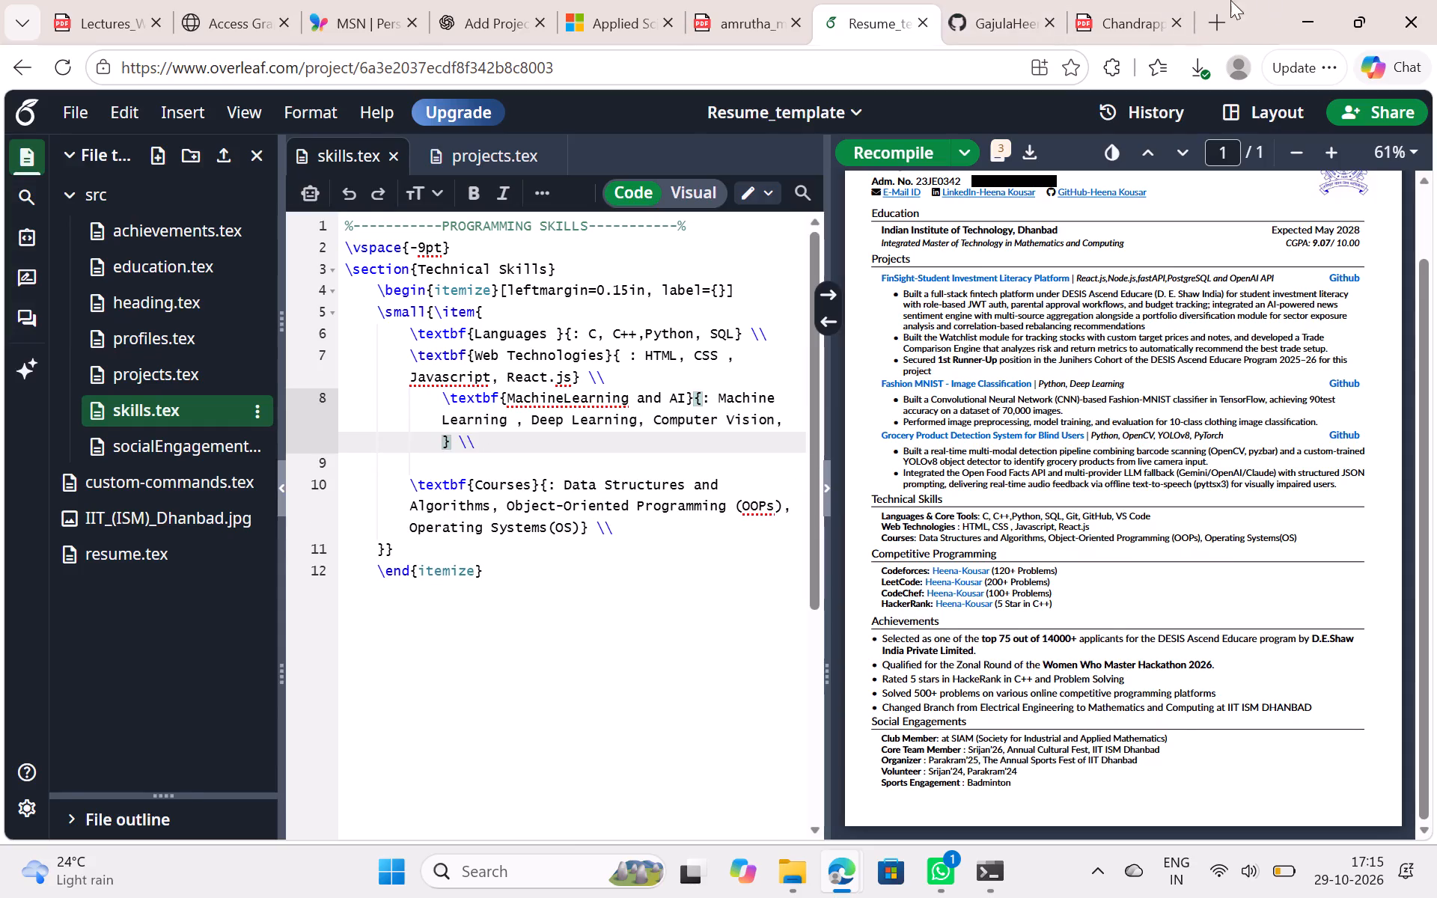
Recheck the reference, add Time Series Forecasting to the MachineLearning and AI skills, and recompile the resume.
left_click(1081, 0)
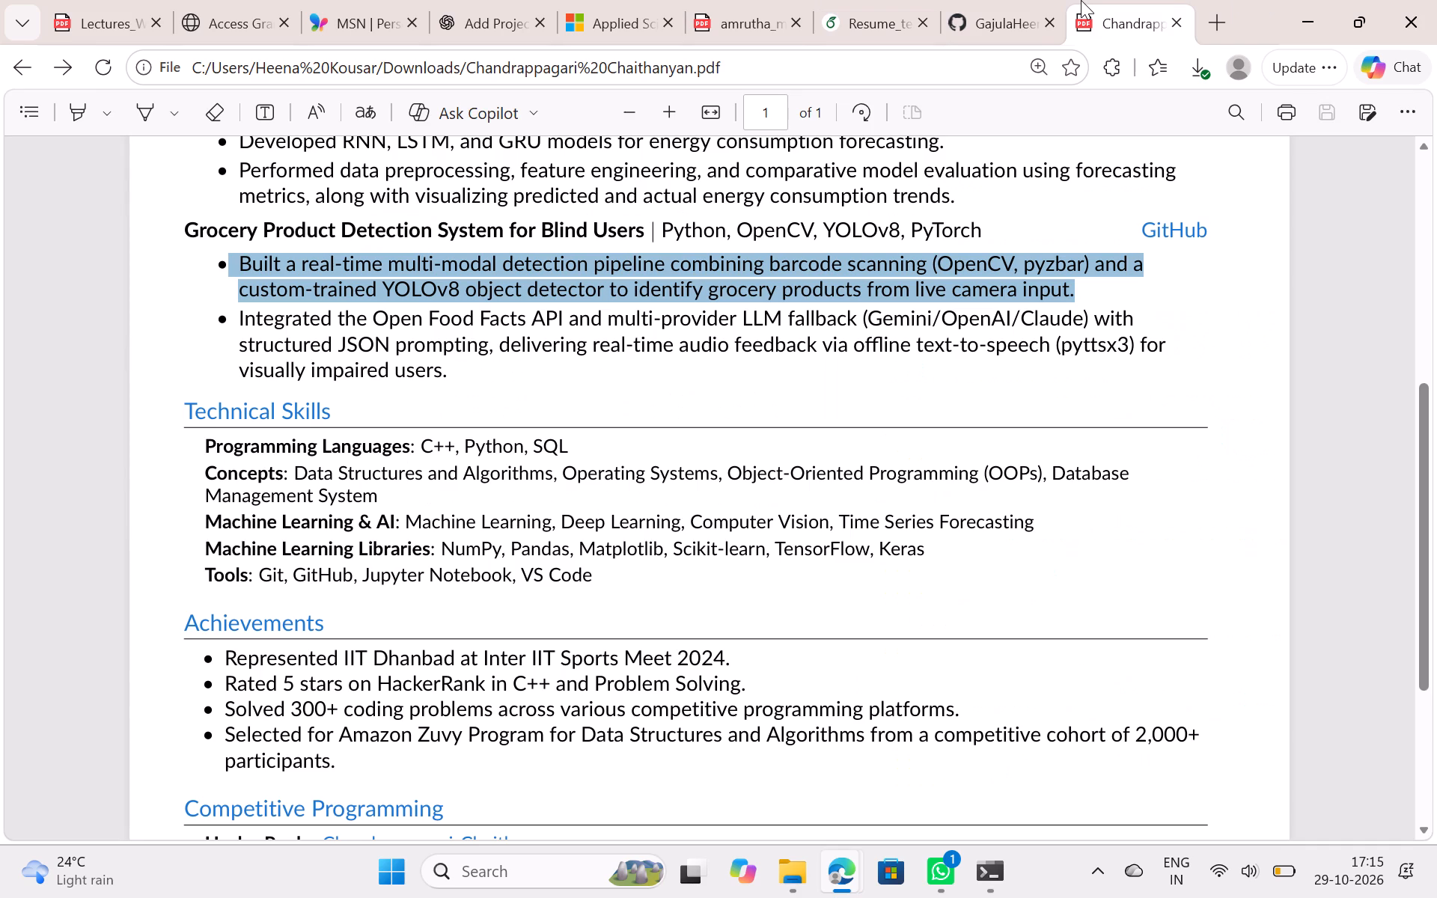
left_click(882, 0)
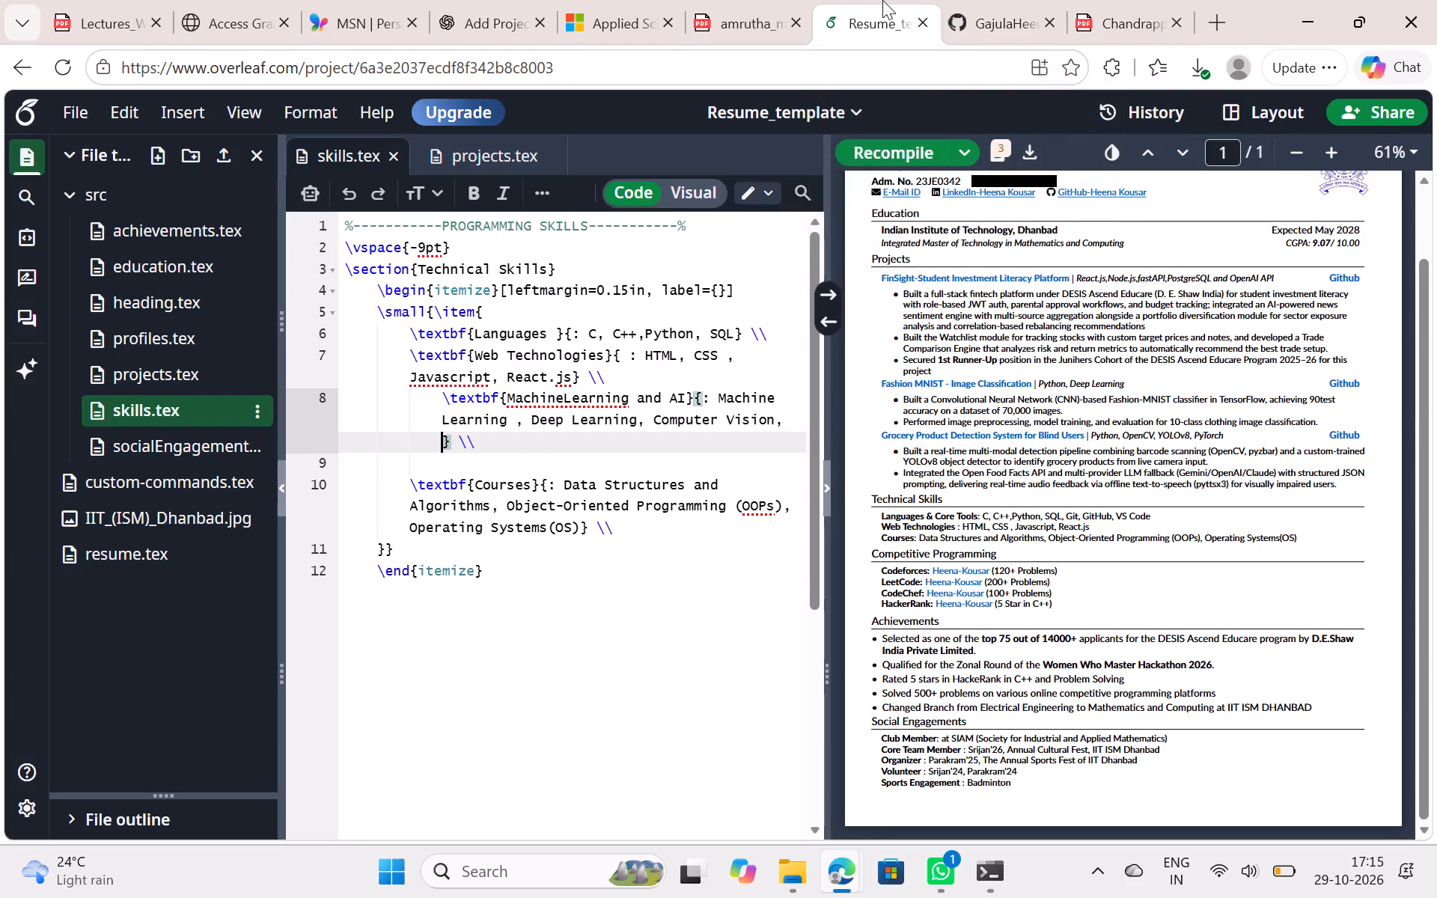
type("TIme")
key("BackSpace")
key("BackSpace")
key("BackSpace")
type("ime Series fo")
key("BackSpace")
key("BackSpace")
type("Forecasting")
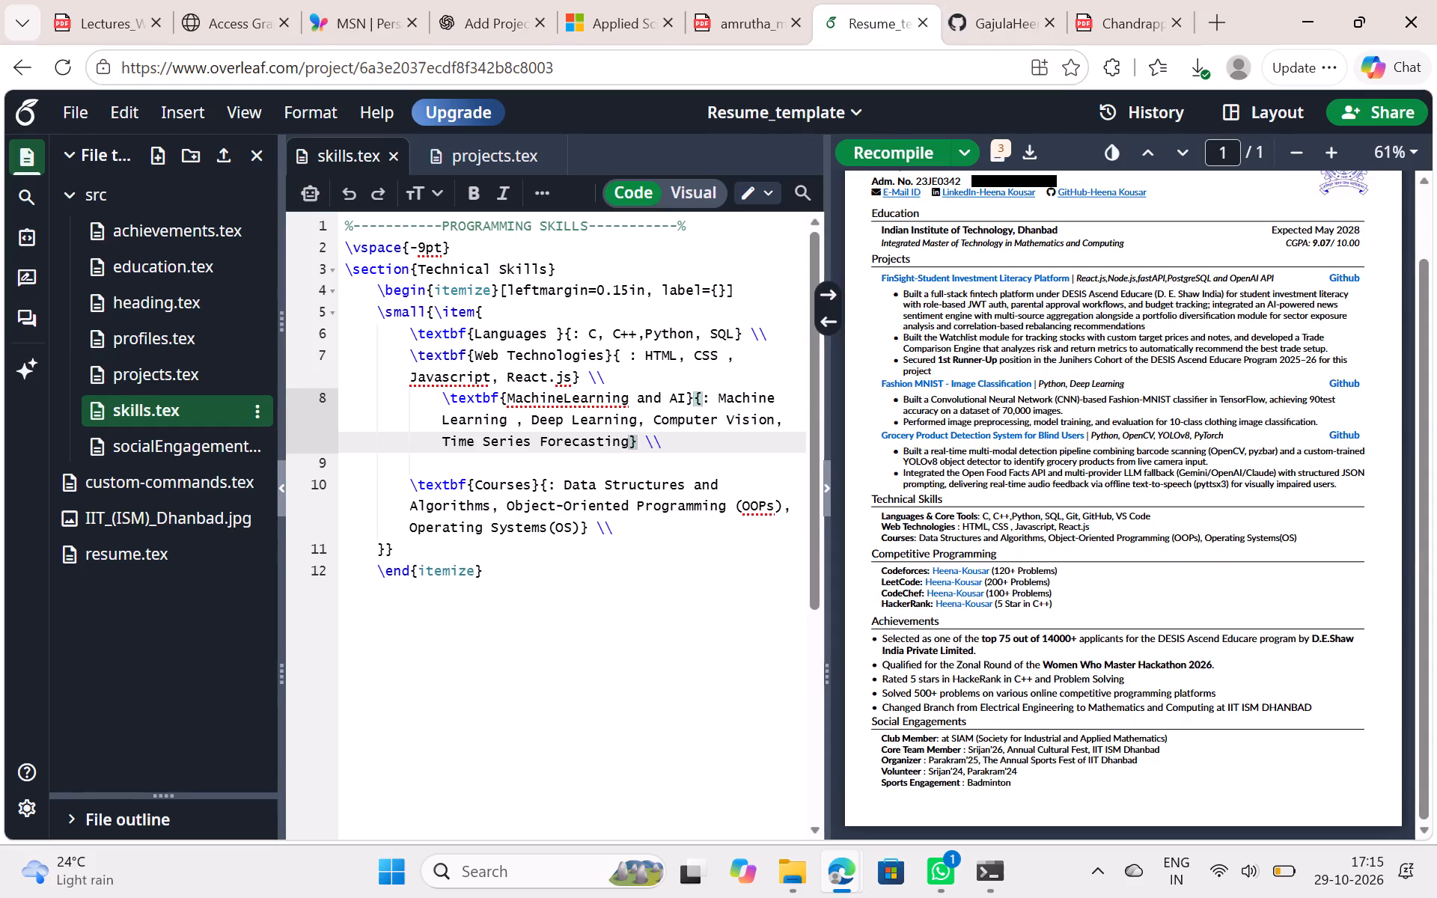
left_click(902, 156)
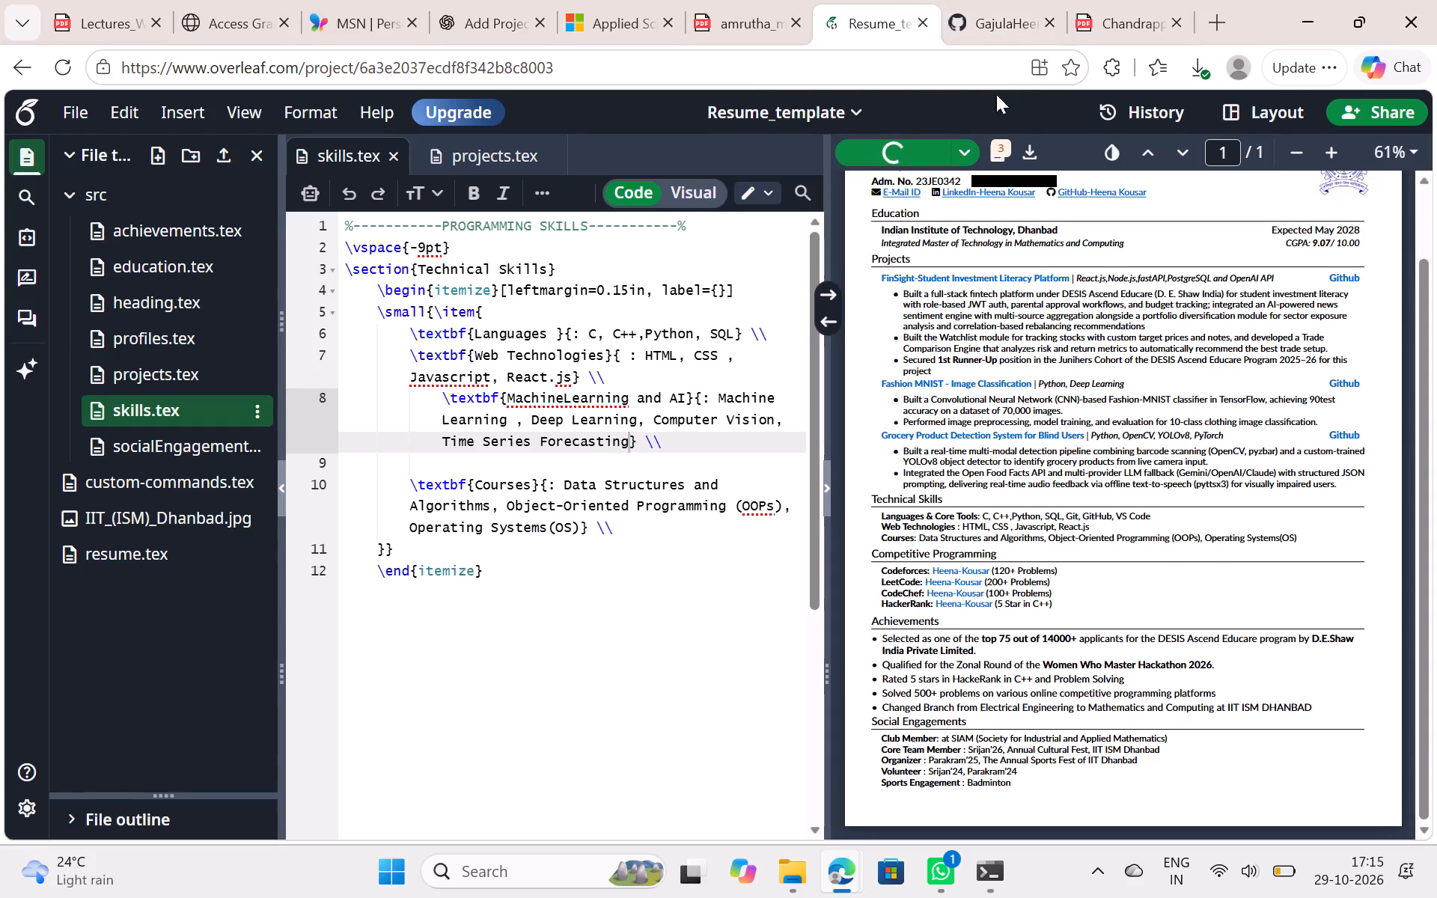
Compare with the reference, replace "and" with "\&" in the MachineLearning and AI heading, and recompile.
left_click(1102, 0)
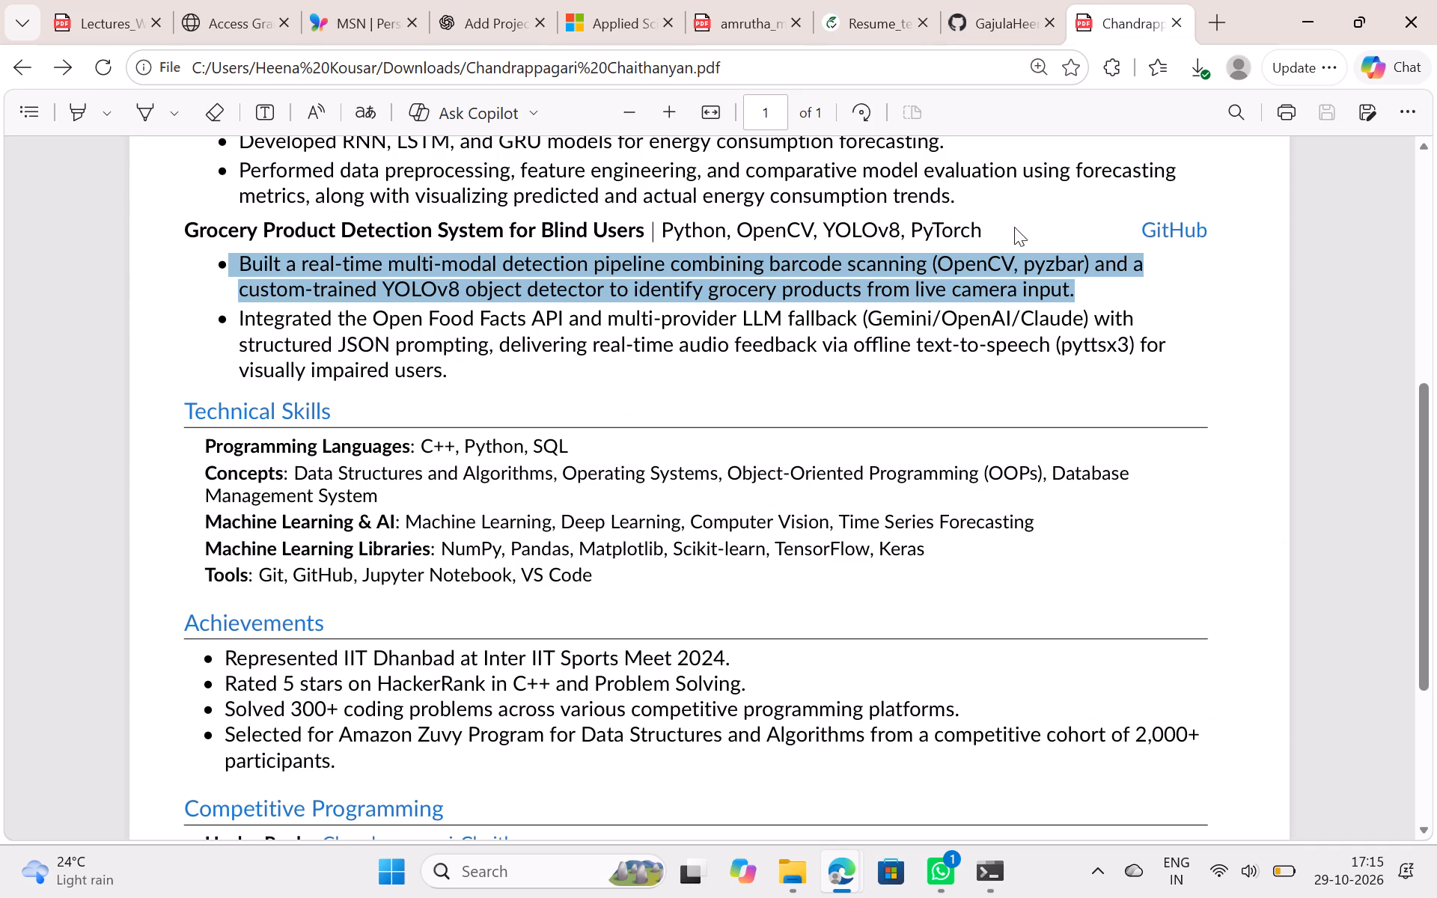
left_click(992, 0)
left_click(888, 0)
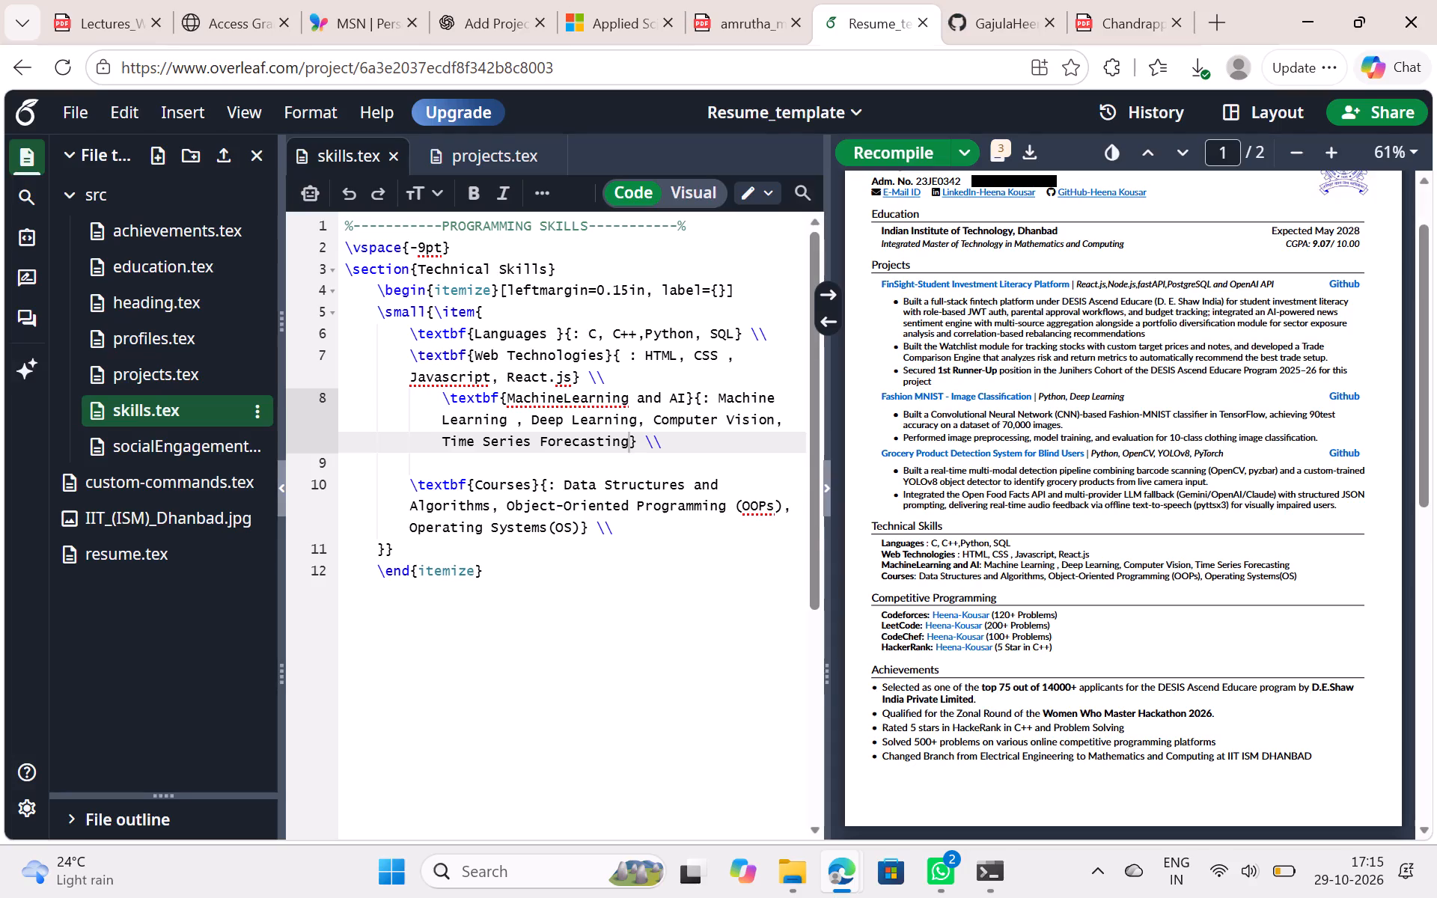
left_click(659, 397)
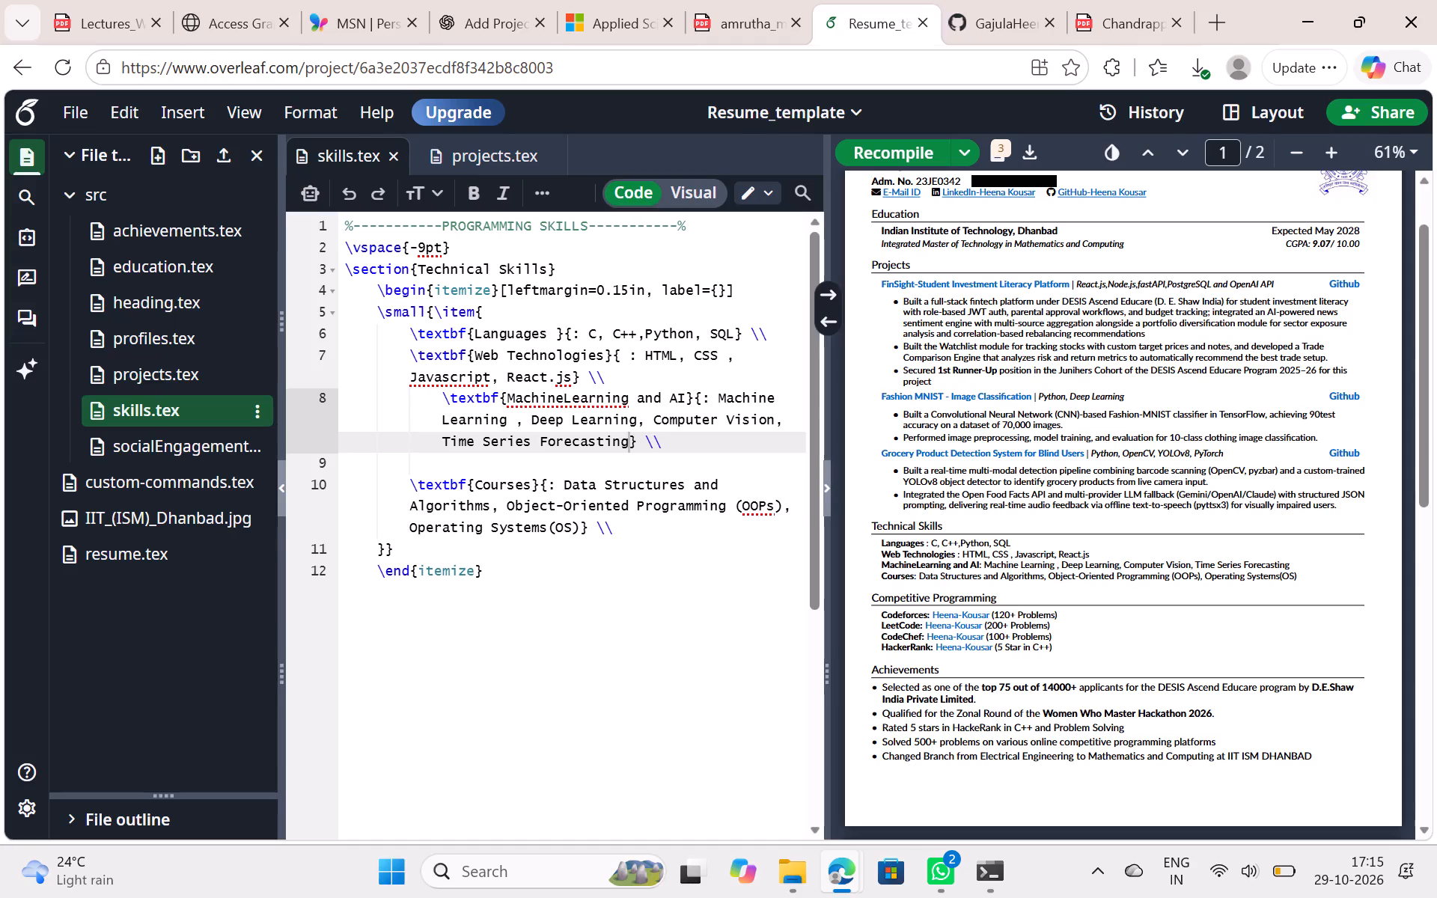
key("BackSpace")
key("BackSpace")
key("BackSpace")
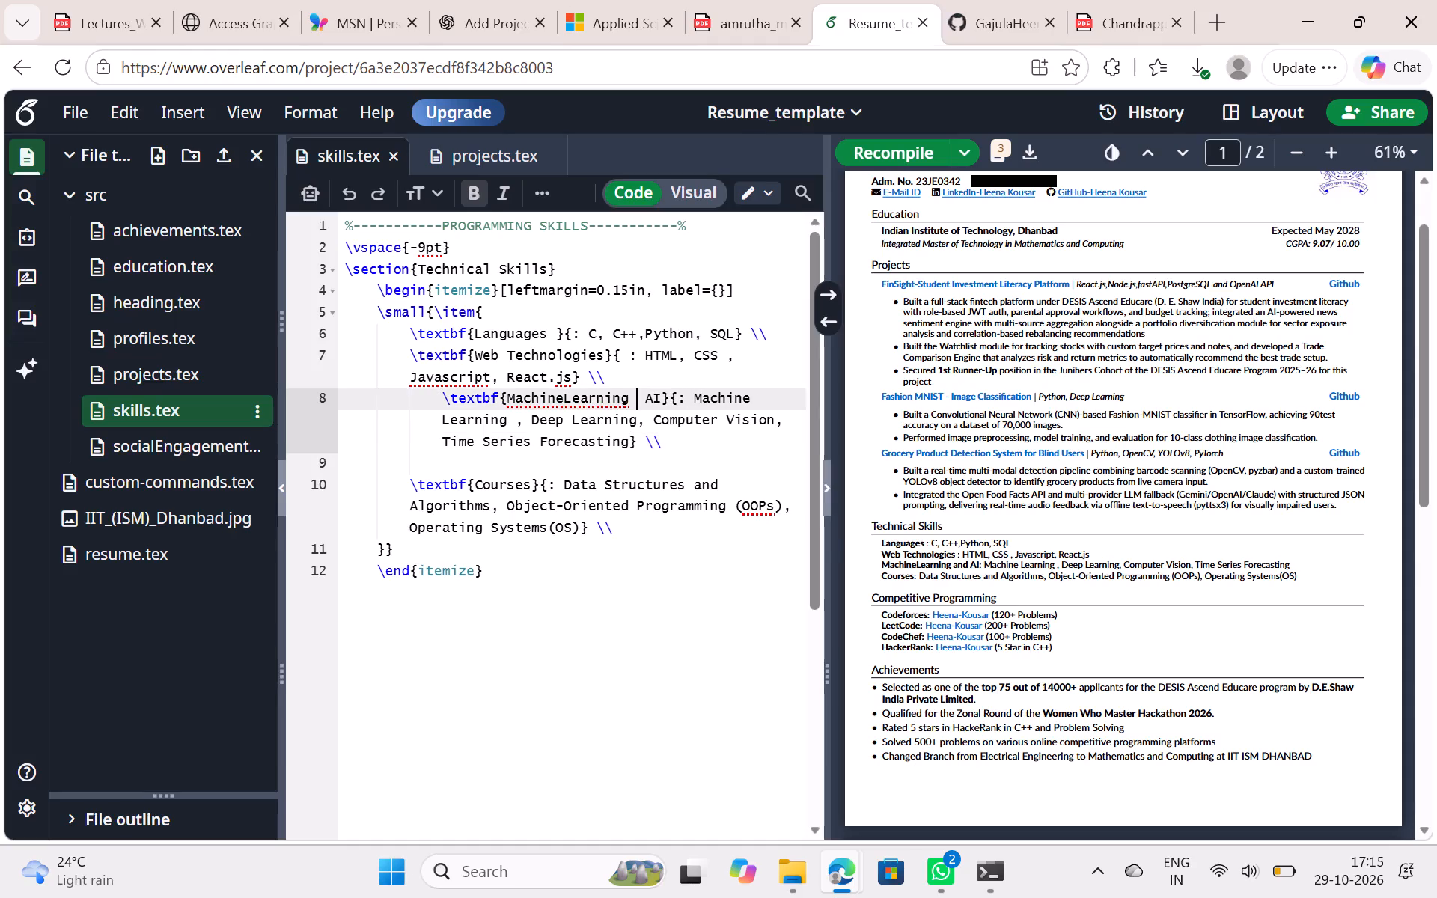
key("backslash")
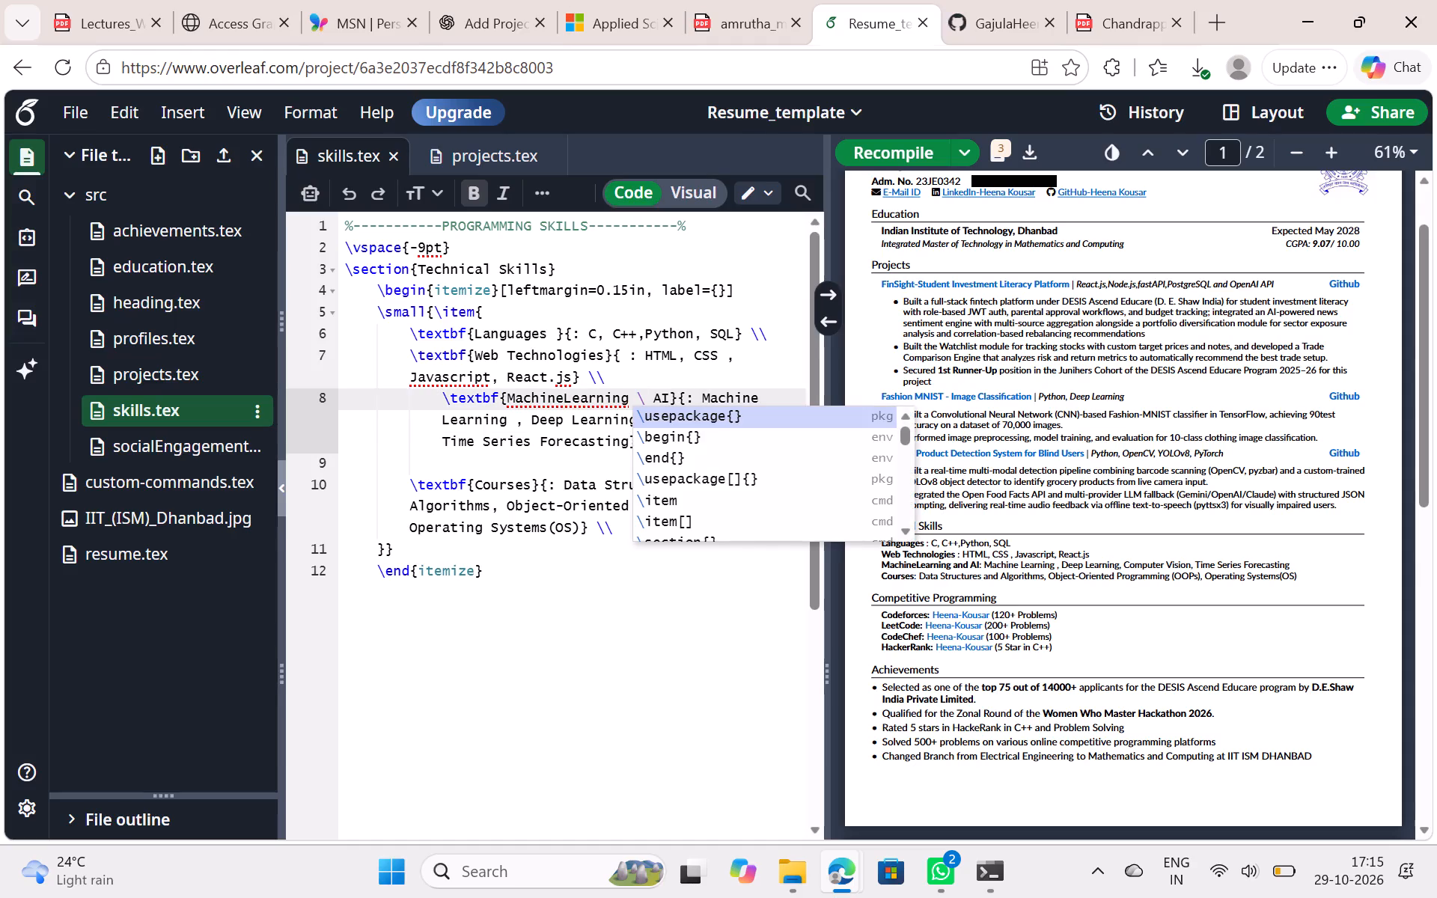
key("shift+ampersand")
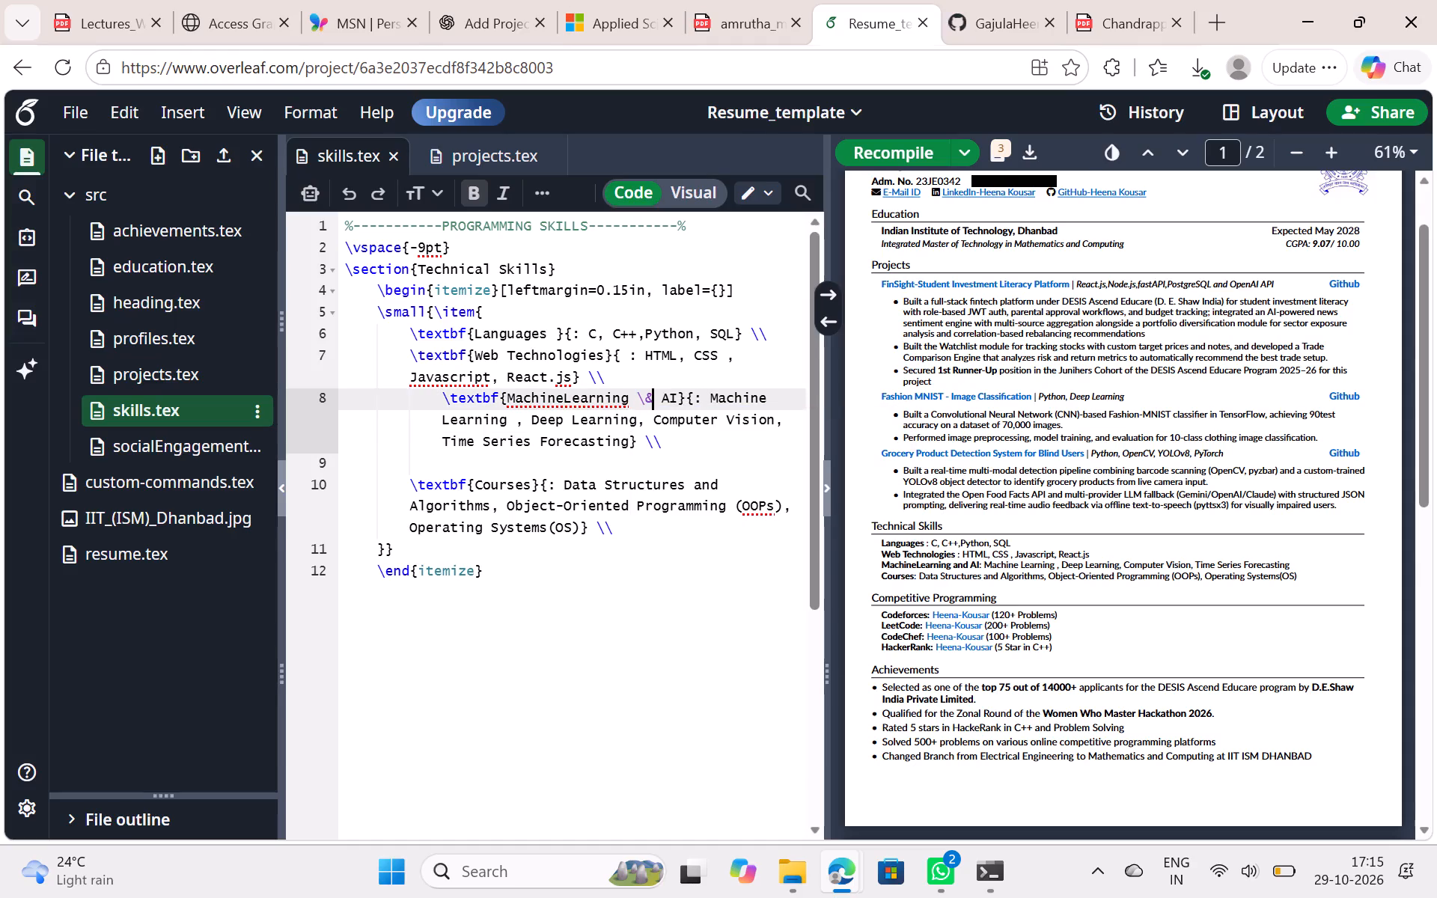
left_click(915, 140)
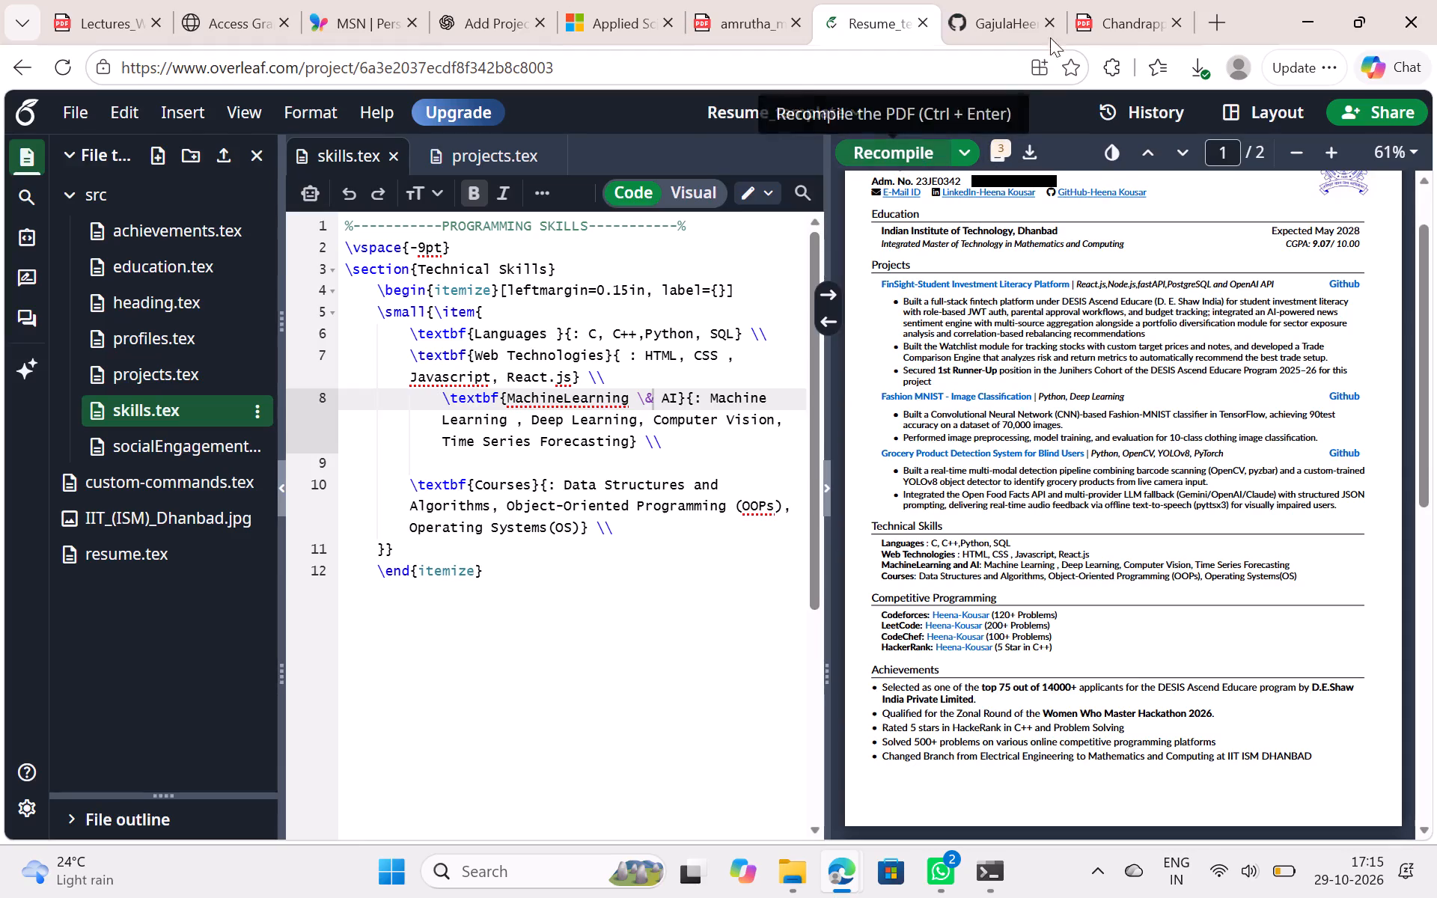
Consult the reference skills and paste the copied Languages \& Core Tools line on a new line below Courses.
left_click(1132, 0)
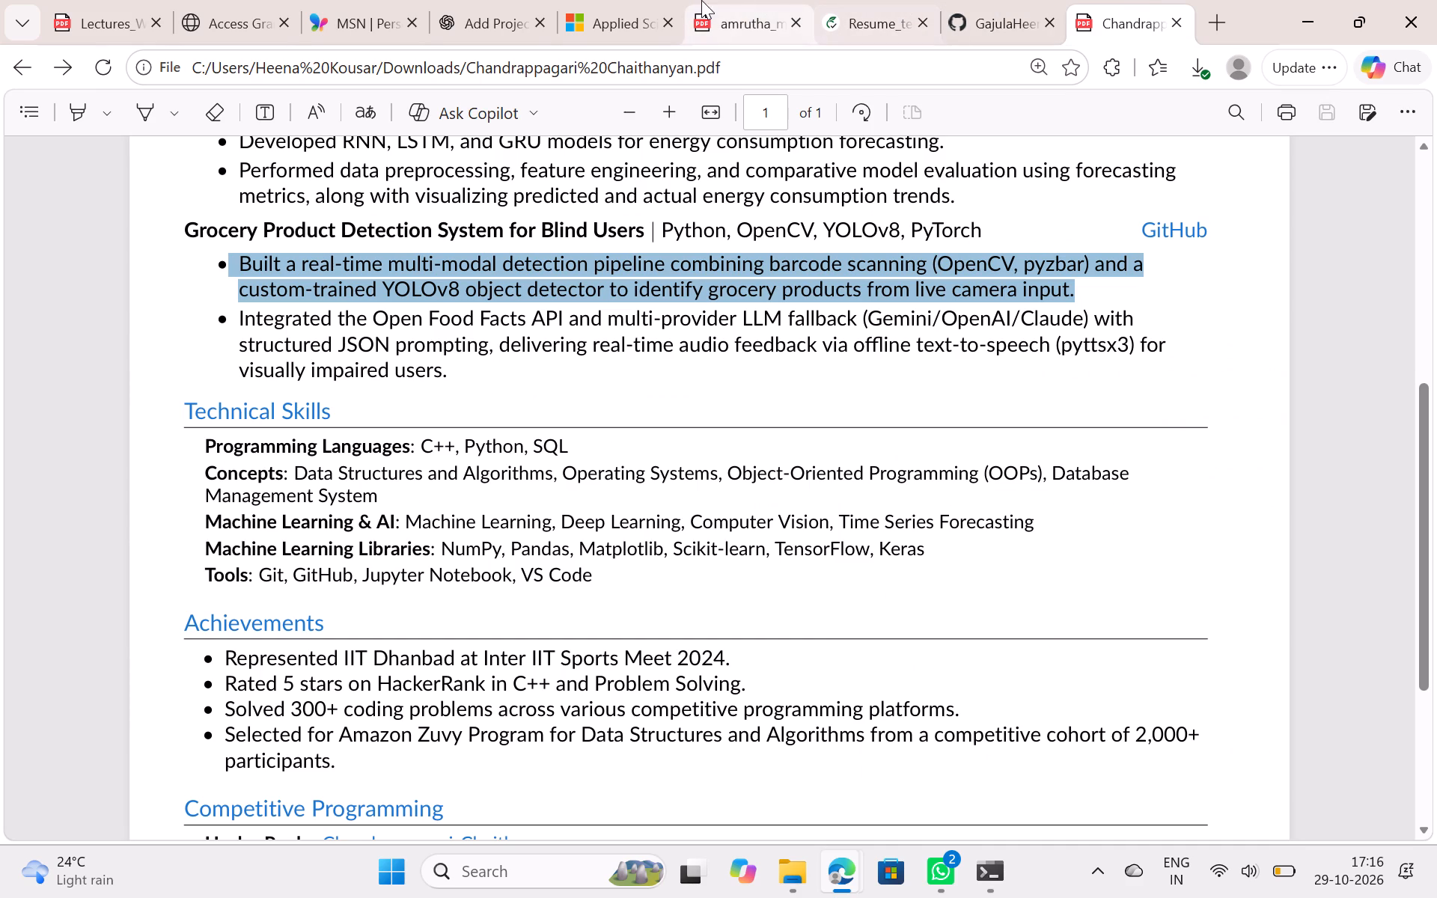
left_click(767, 0)
left_click(860, 0)
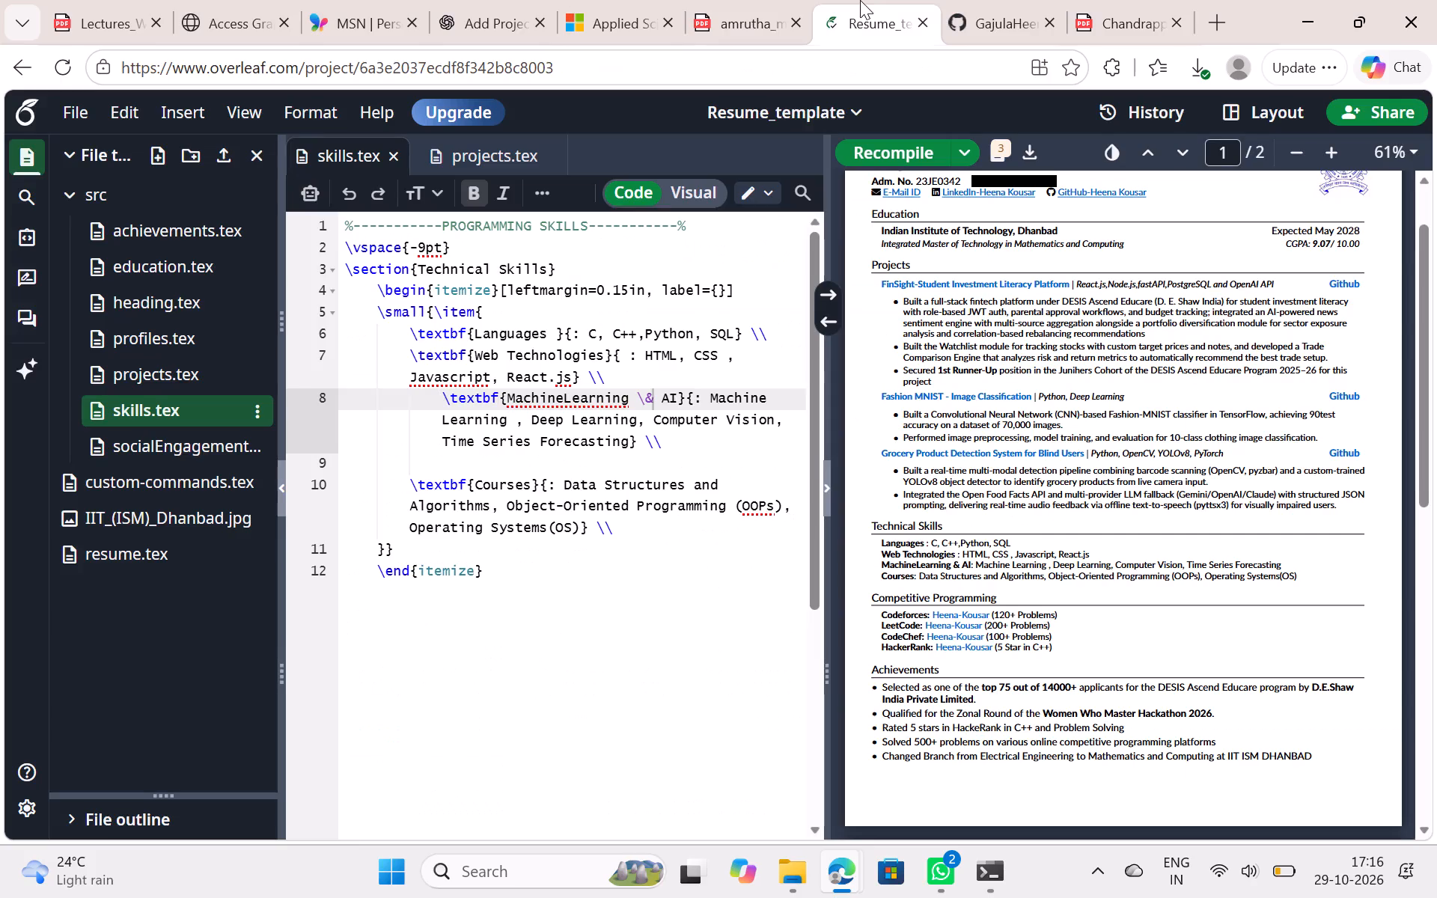
left_click(671, 442)
left_click(641, 535)
key("Return")
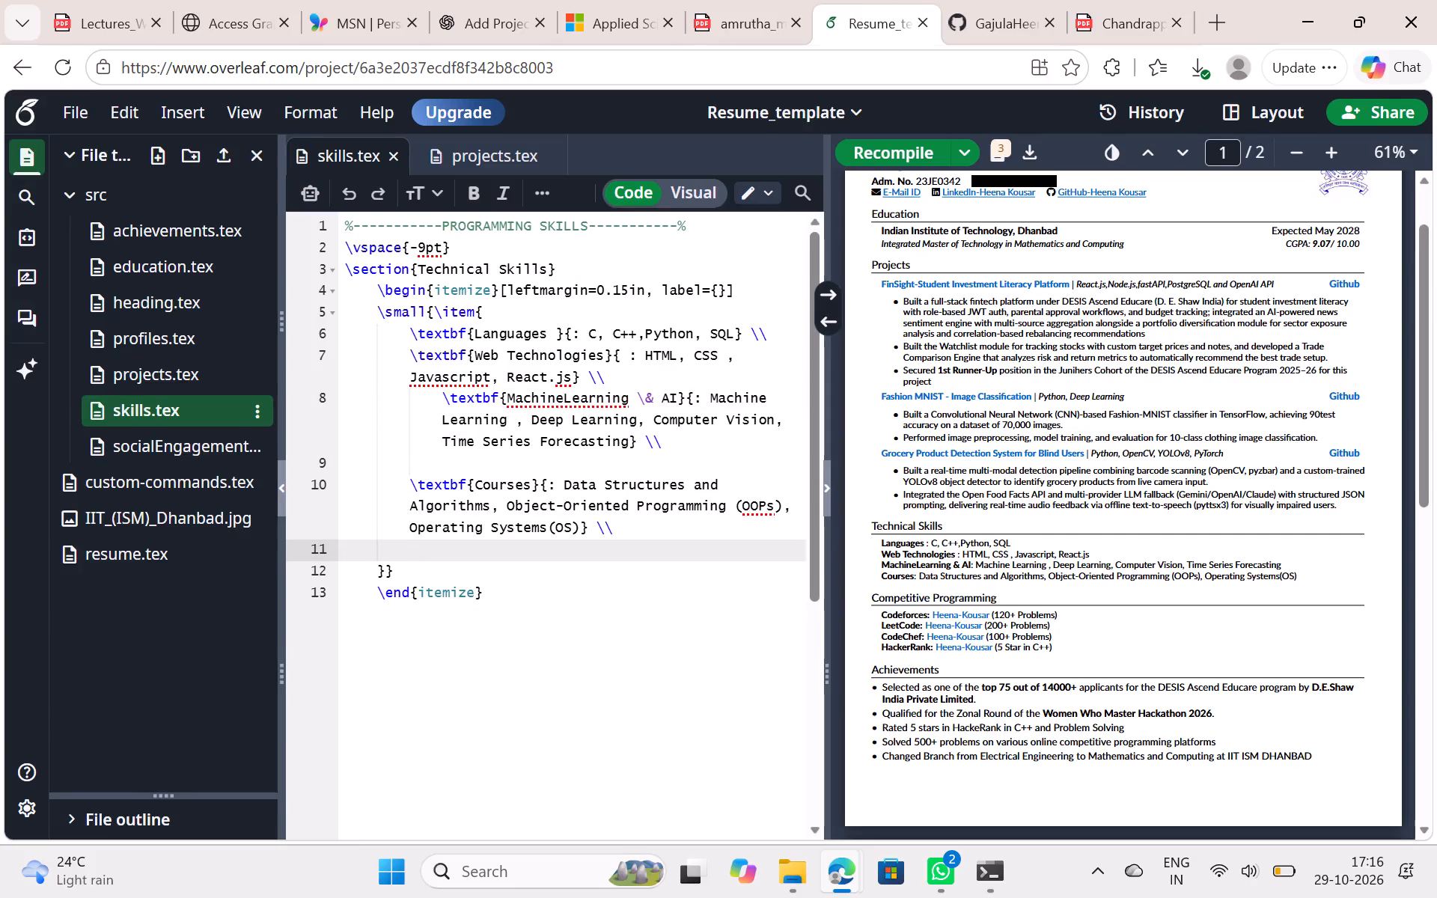
key("ctrl+v")
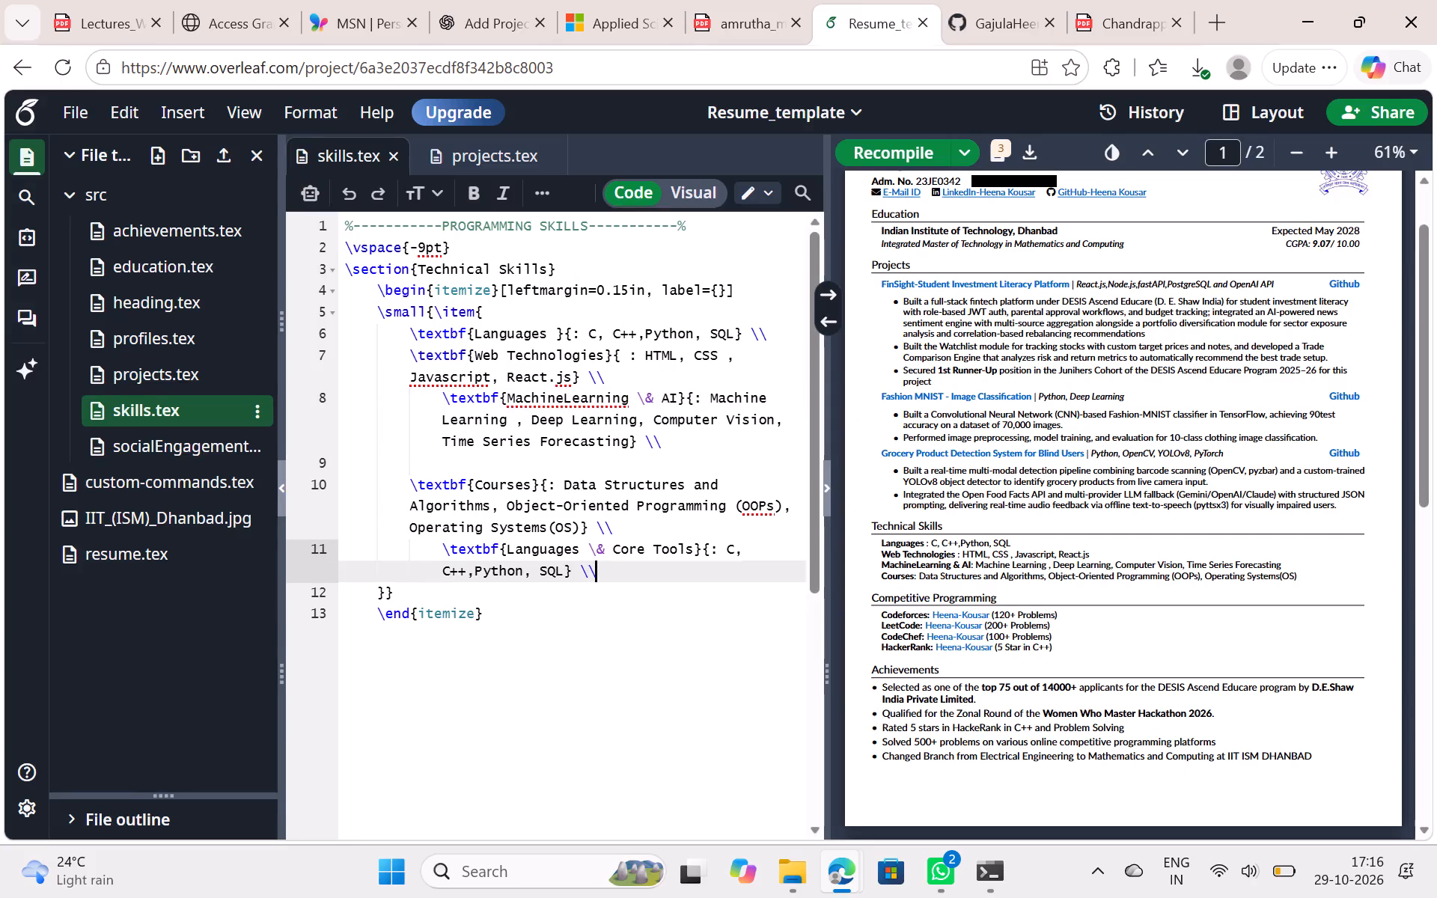
Shorten the heading of the pasted line below Courses to Tools.
left_click(651, 547)
key("BackSpace")
key("BackSpace")
key("BackSpace")
key("BackSpace")
key("BackSpace")
key("BackSpace")
key("BackSpace")
key("BackSpace")
key("BackSpace")
key("BackSpace")
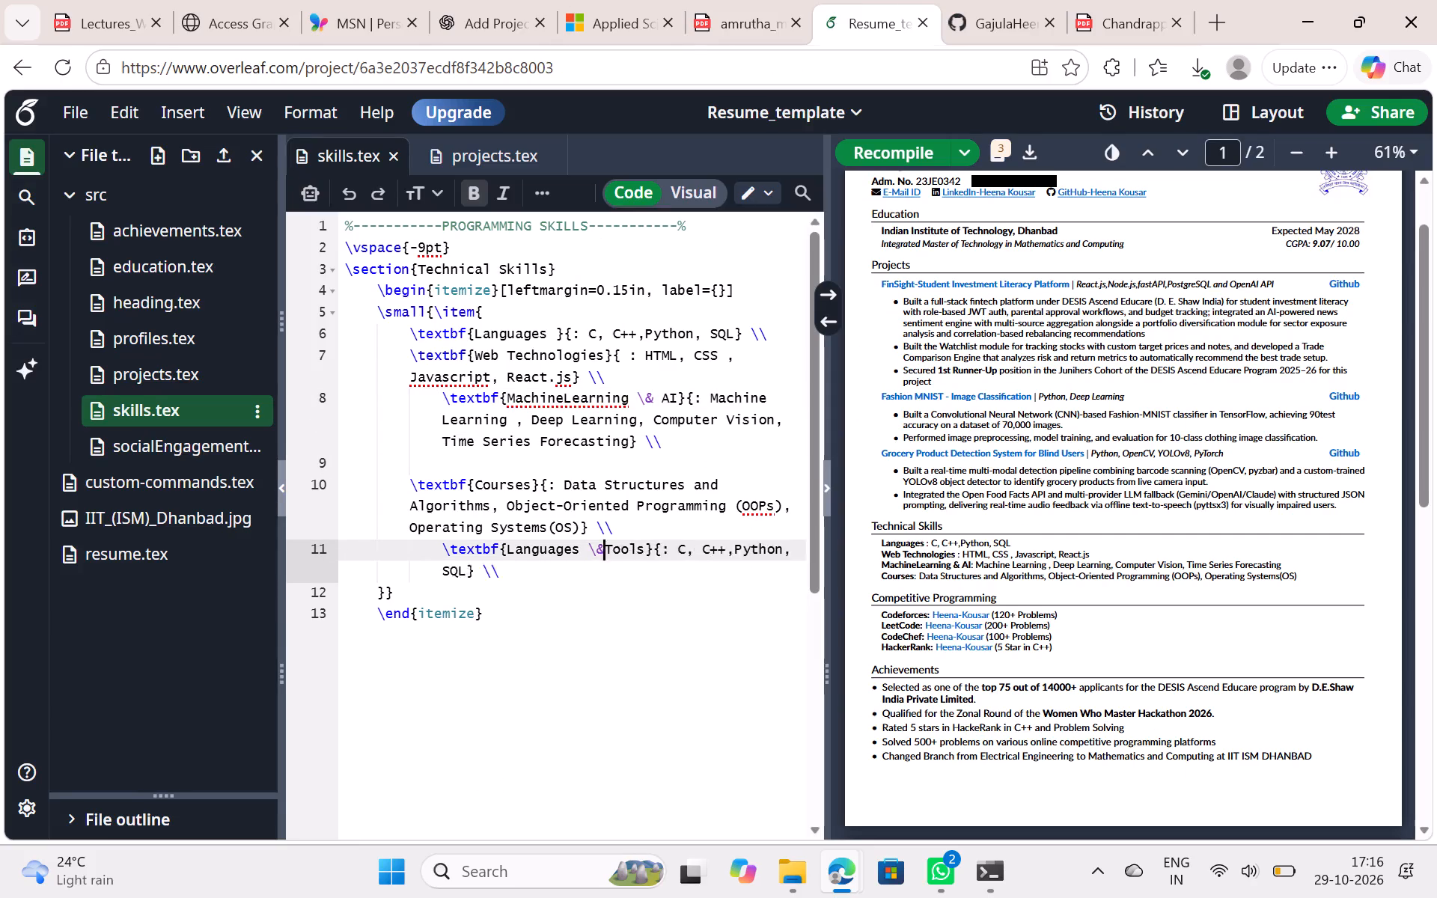
key("BackSpace")
key("BackSpace")
key("BackSpace")
key("BackSpace")
key("BackSpace")
key("BackSpace")
key("BackSpace")
key("BackSpace")
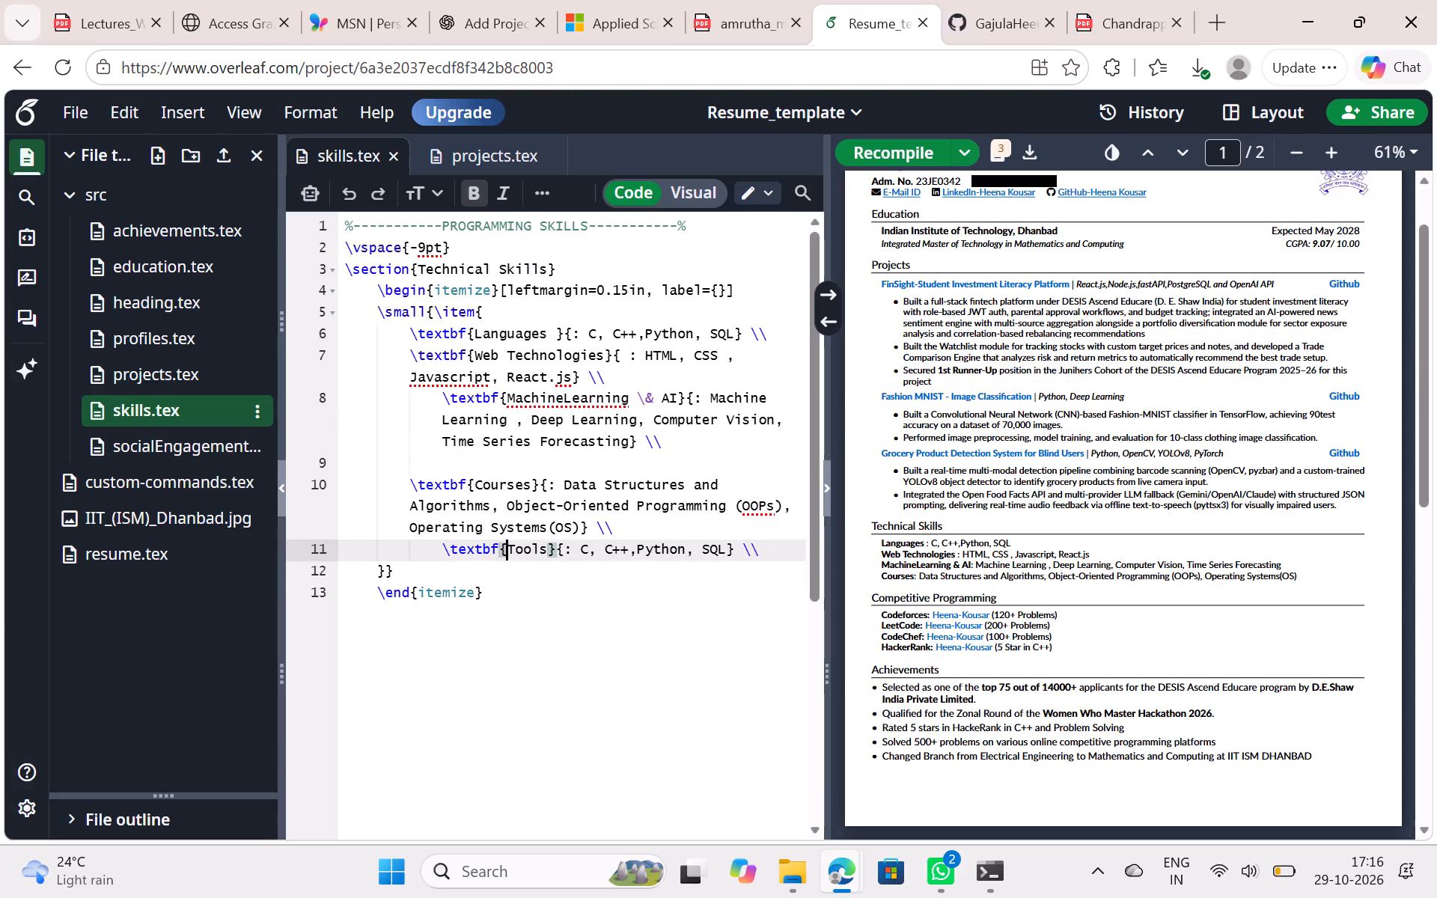
Replace C, C++,Python on the Tools line with Git, Github.
key("Right")
key("Right")
key("Right")
key("Right")
key("Right")
key("Right")
key("Right")
key("Right")
key("Right")
key("Right")
key("BackSpace")
left_click(651, 547, "shift")
key("shift+g")
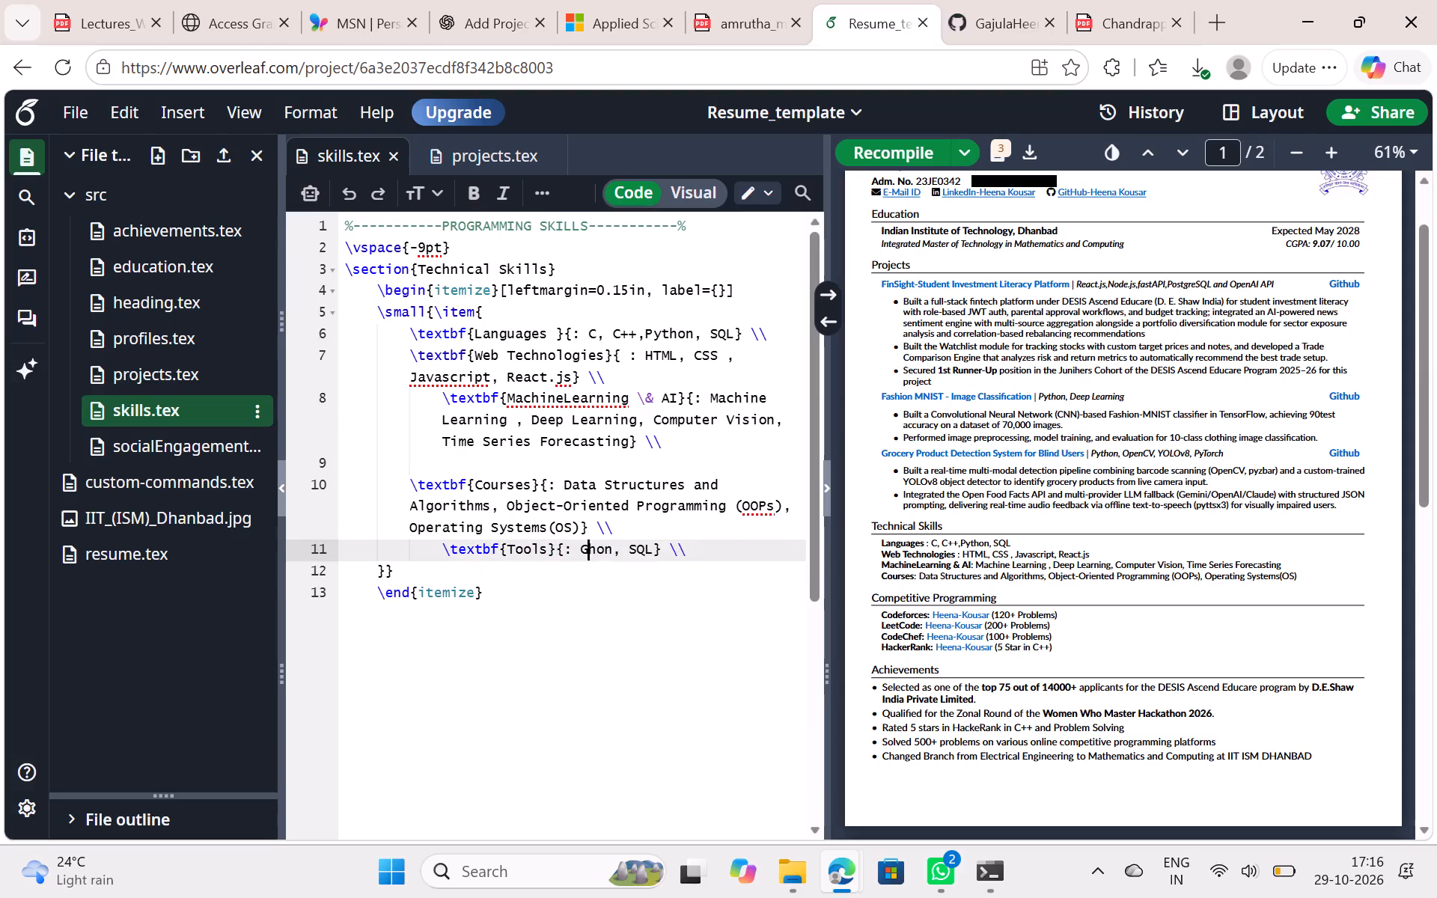
type("it")
type(", FI")
key("BackSpace")
key("BackSpace")
type("Github")
key("Right")
key("Right")
key("Right")
key("BackSpace")
key("BackSpace")
key("BackSpace")
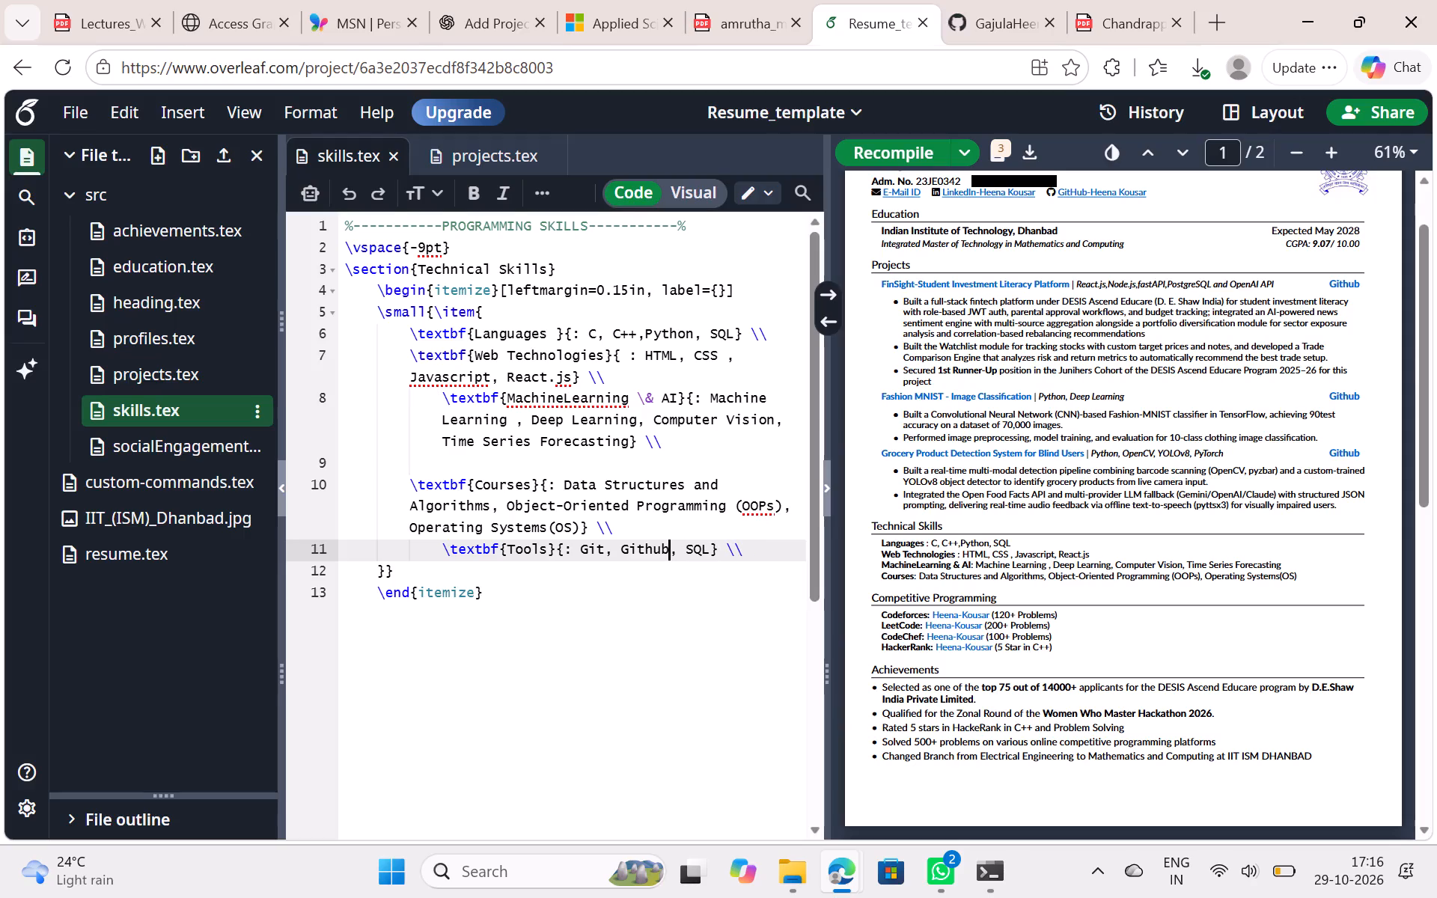
Replace SQL at the end of the Tools line with VS code.
key("Right")
key("Right")
key("Right")
key("Right")
key("Right")
key("BackSpace")
key("BackSpace")
key("BackSpace")
type("VS")
key("space")
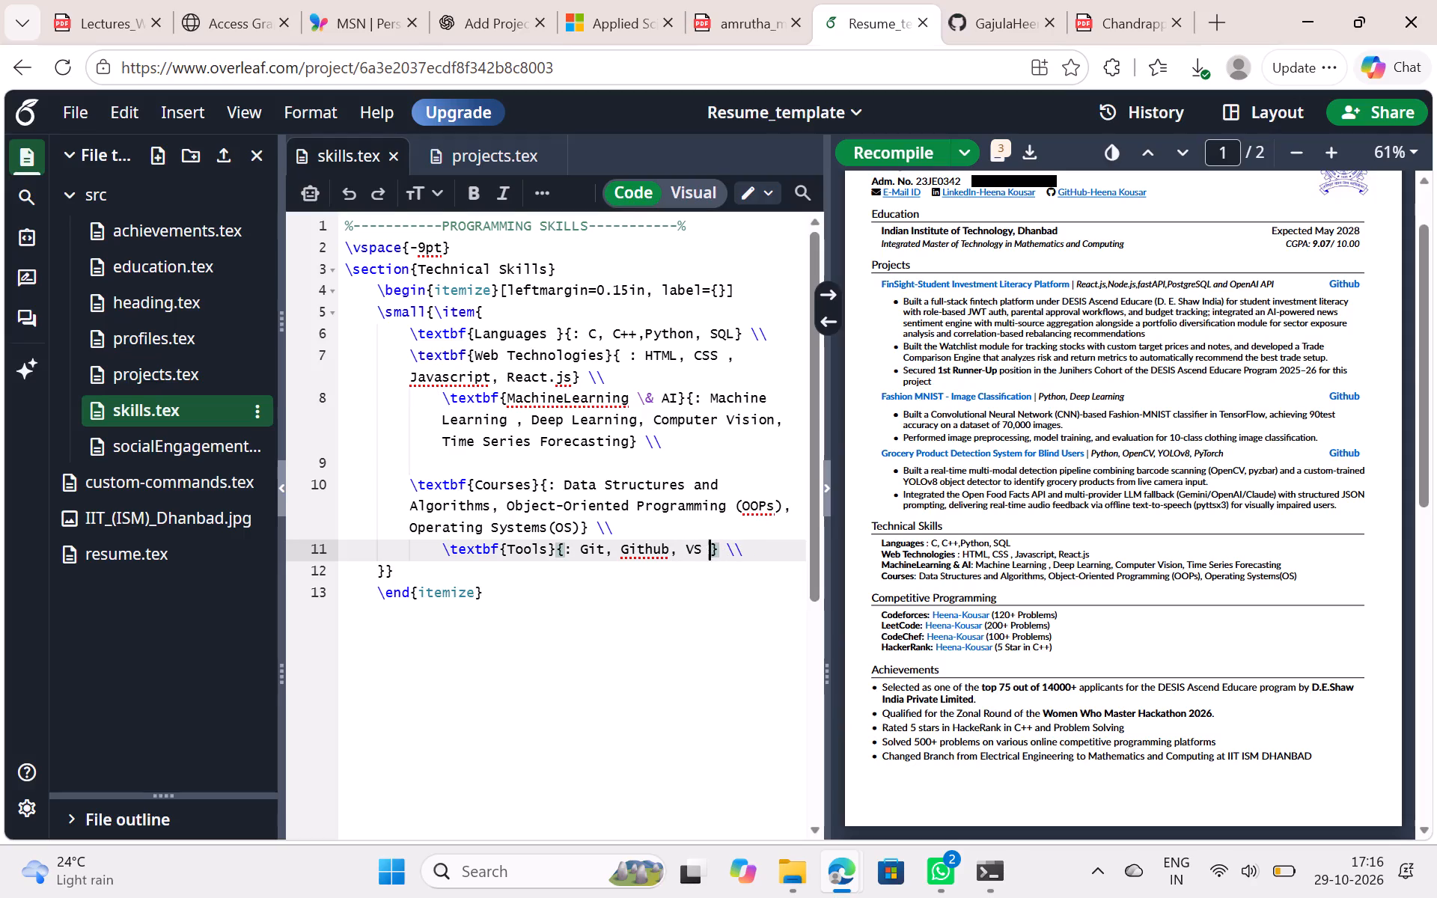
type("code")
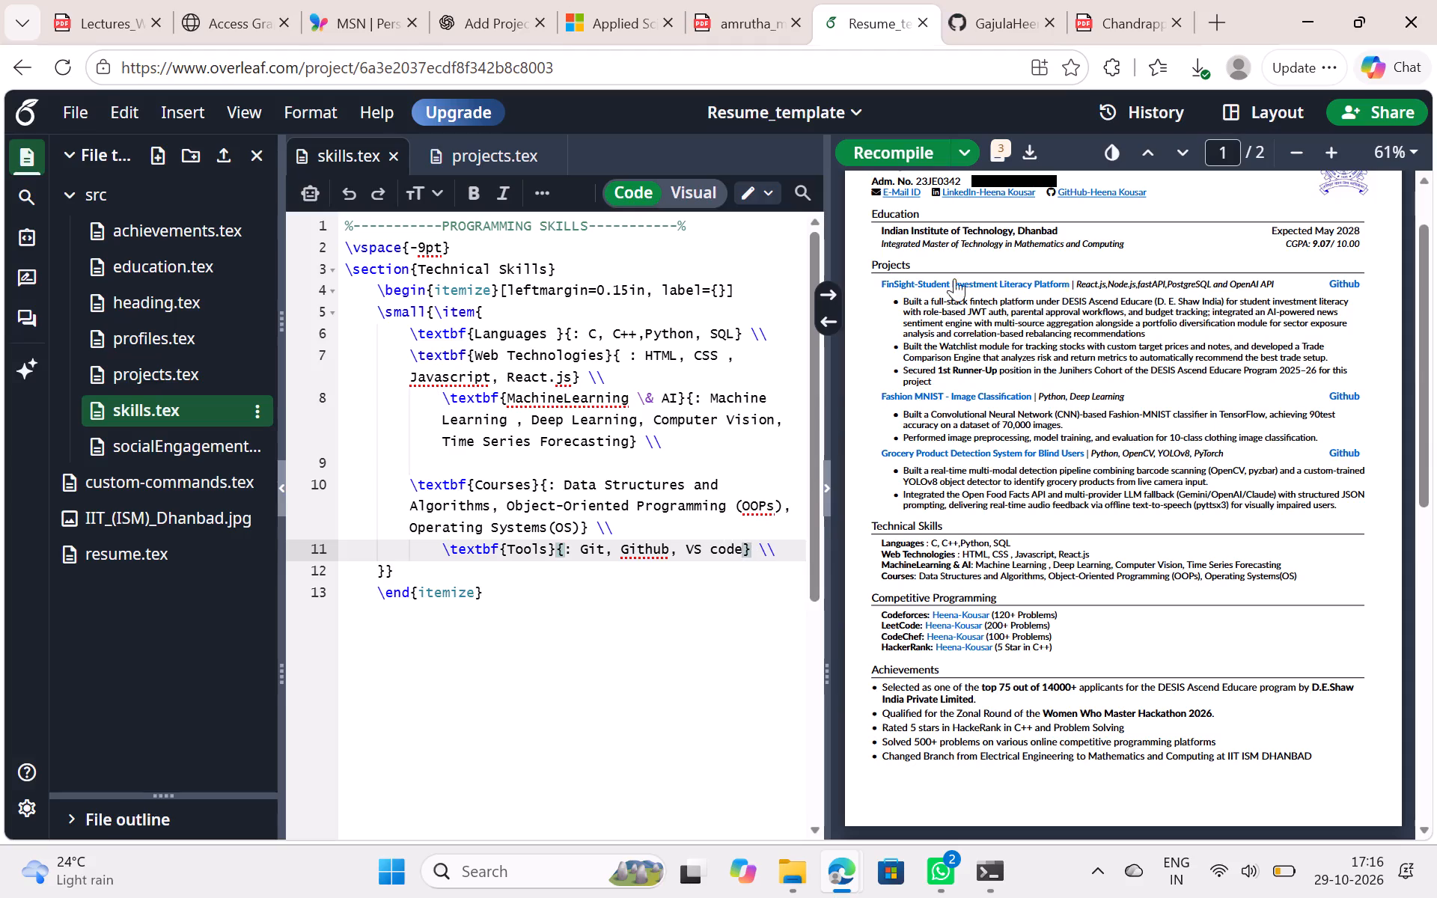
Check the tools in the reference resume, capitalise VS Code on the Tools line, and recompile the resume.
left_click(1084, 0)
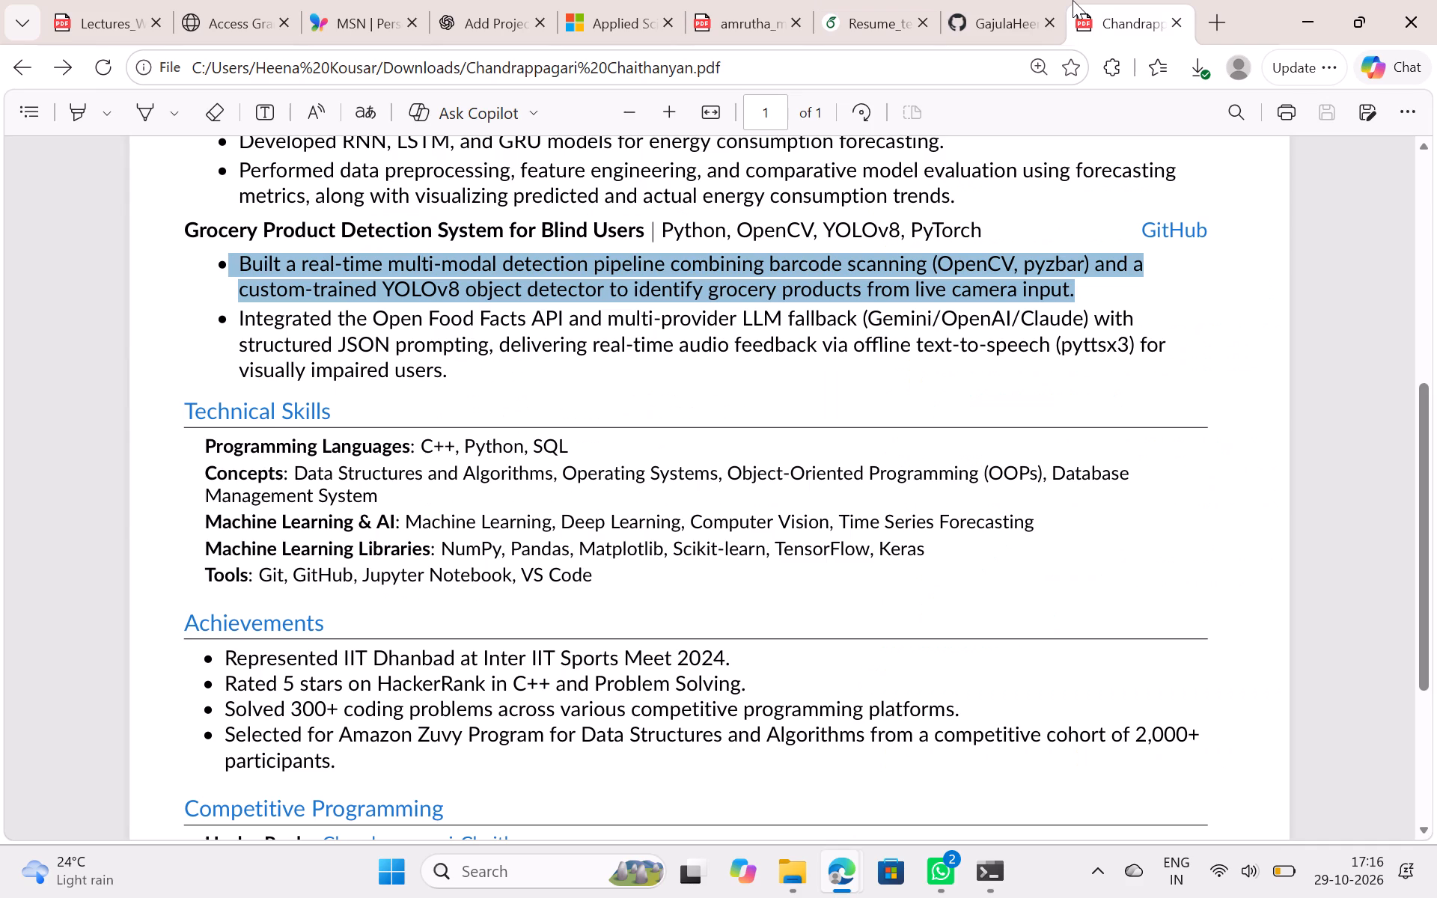
left_click(865, 0)
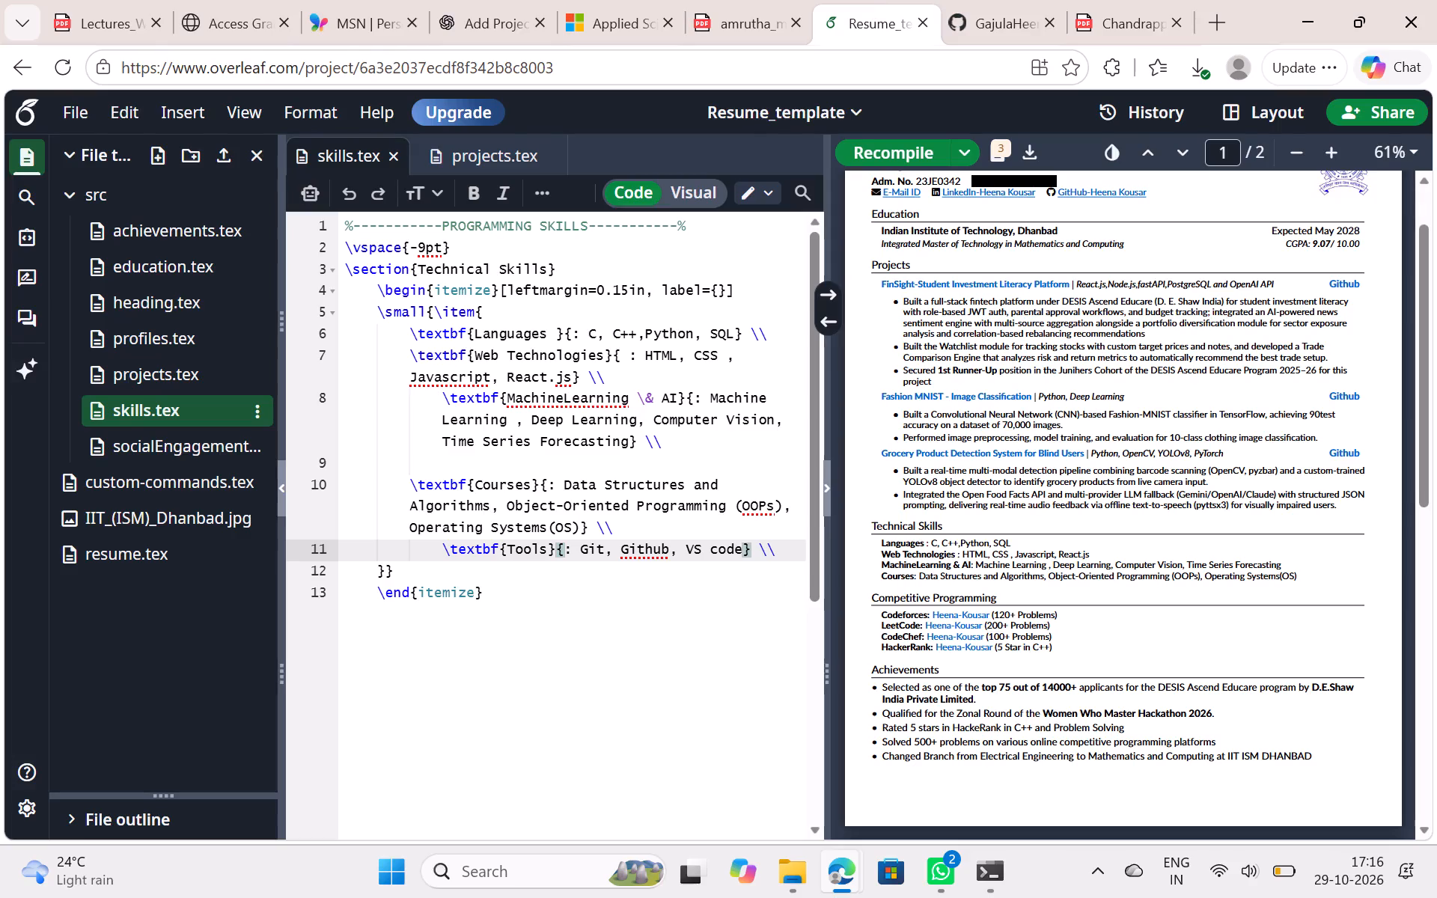
left_click(717, 554)
key("shift+BackSpace")
key("shift+c")
left_click(903, 158)
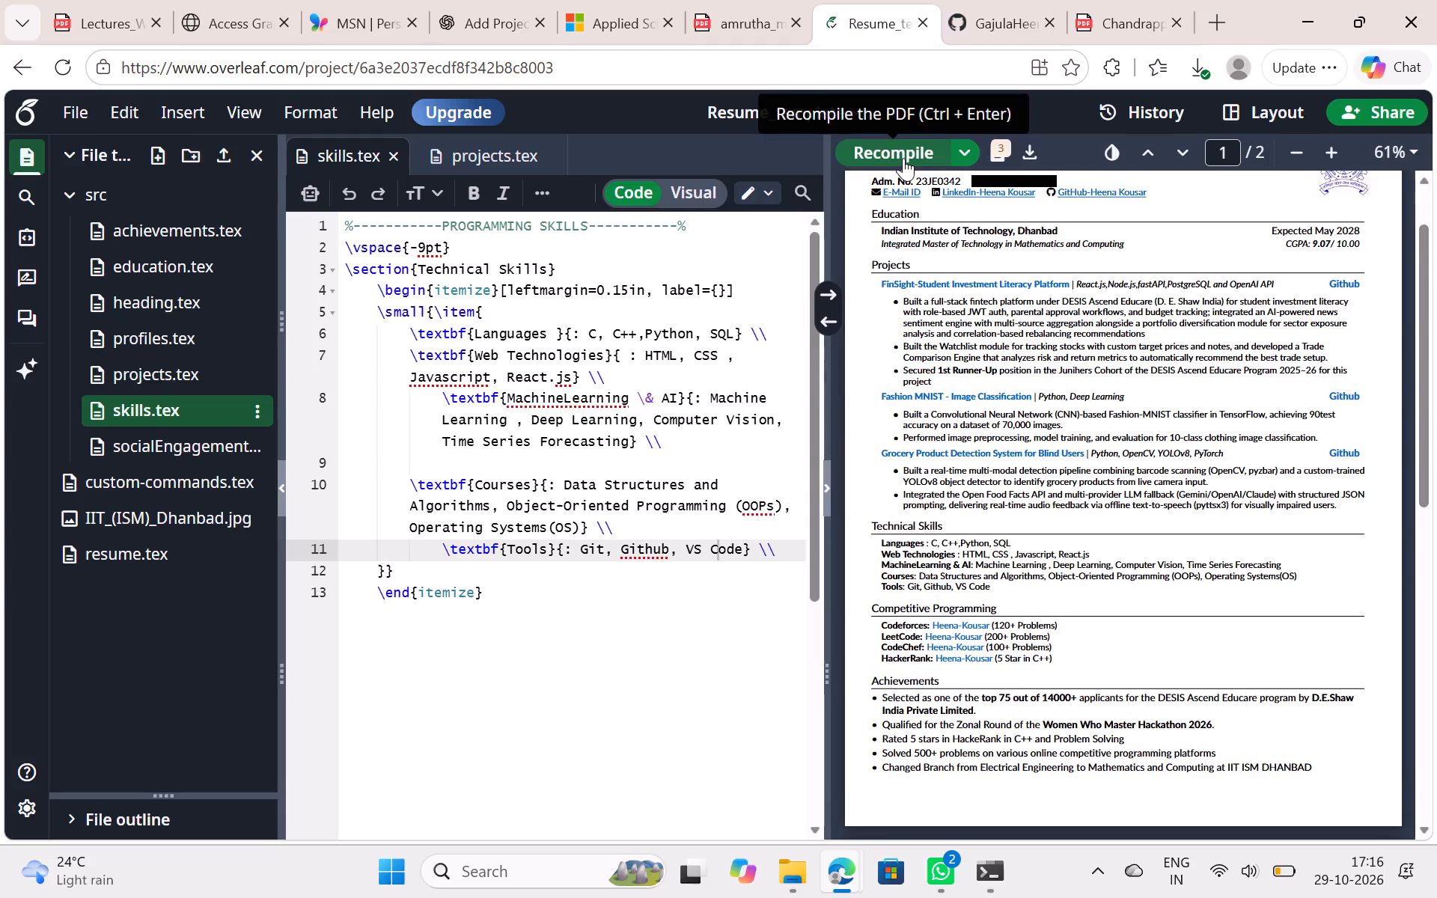
Consult the reference resume's tools, append Jupyter Notebook after VS Code on the Tools line, and recompile the resume.
left_click(1111, 5)
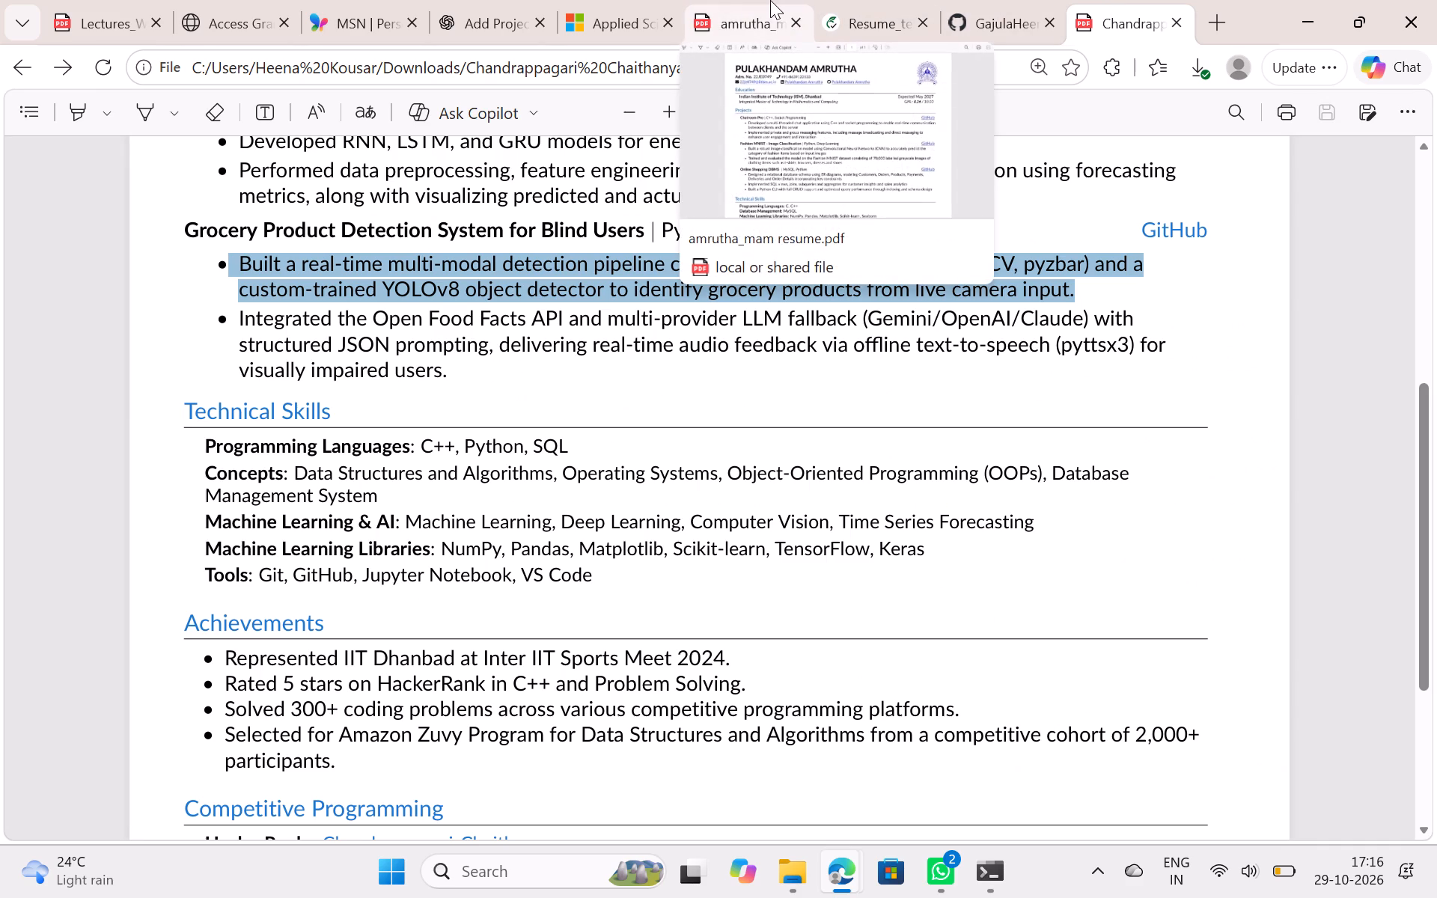
left_click(864, 0)
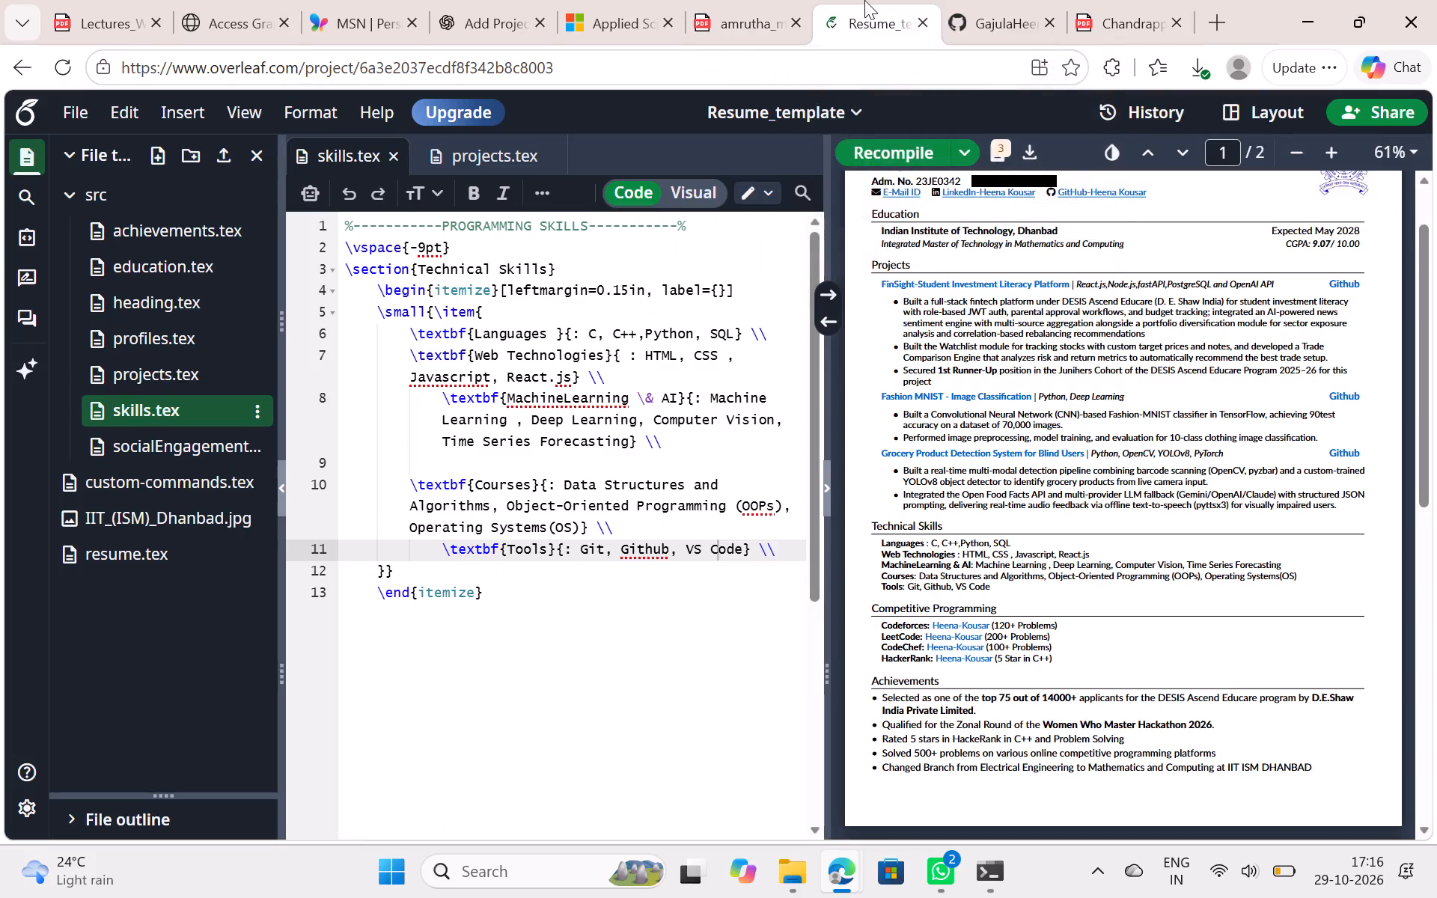
key("Right")
key("Right")
key("Right")
left_click(742, 549)
type(", Jupyter Notebook")
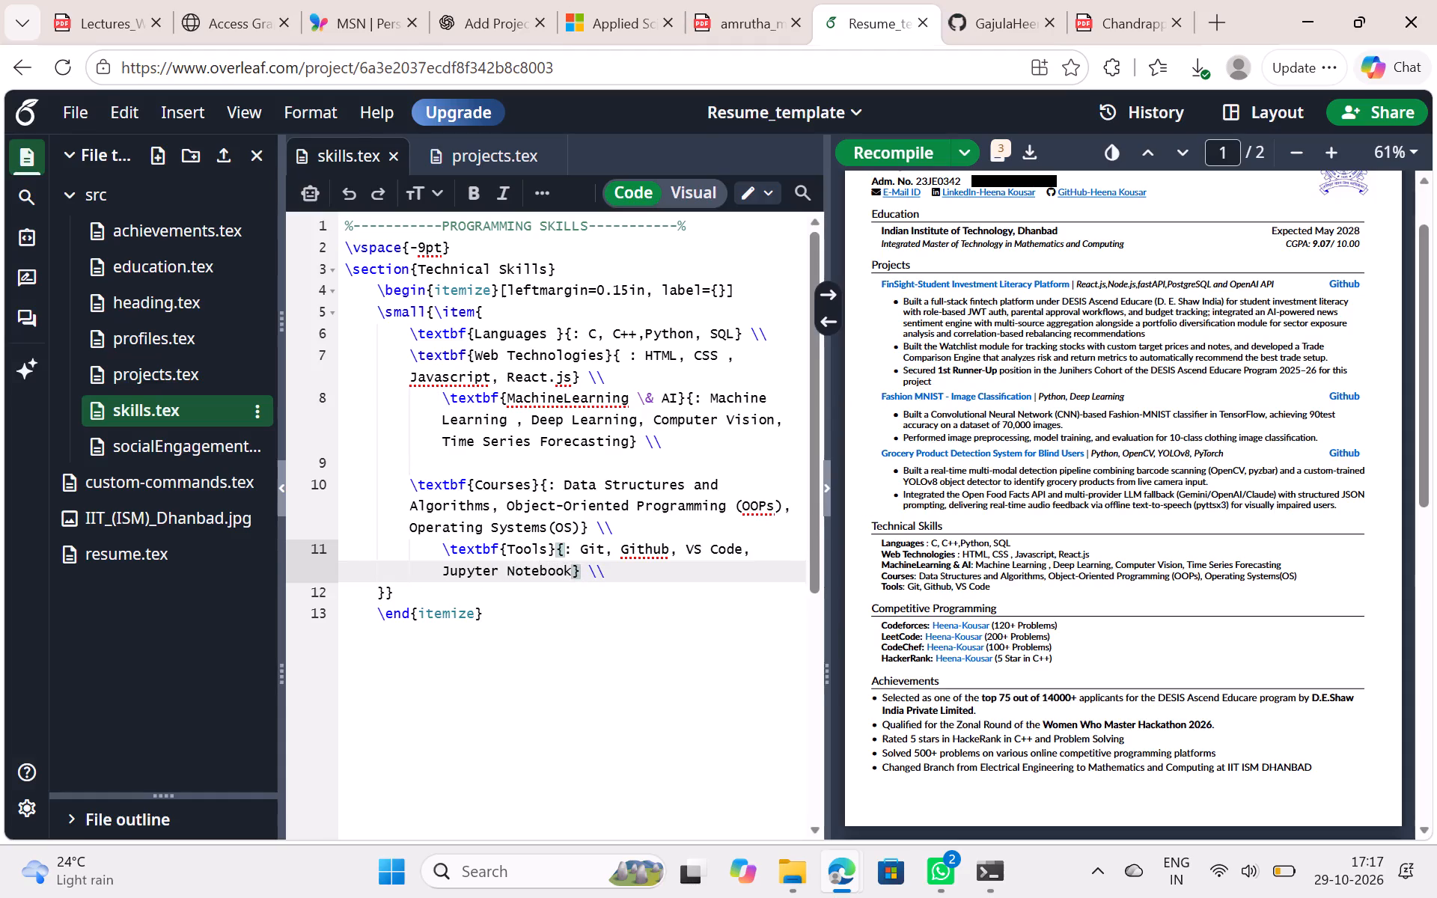
left_click(909, 153)
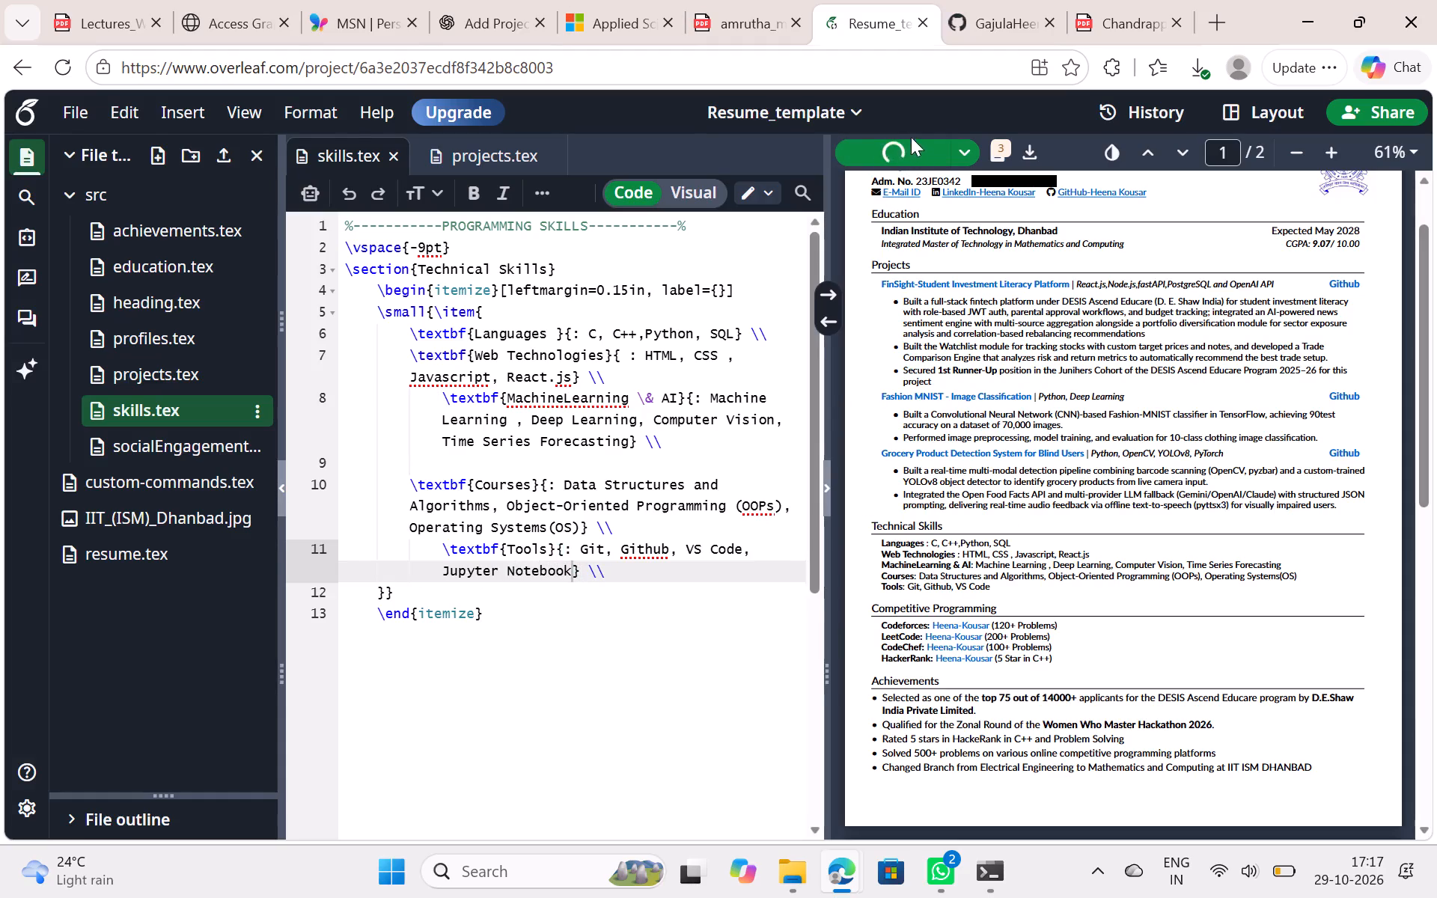
Review the compiled resume's Technical Skills section and how the content is split across its pages.
scroll(1031, 504, "up", 3)
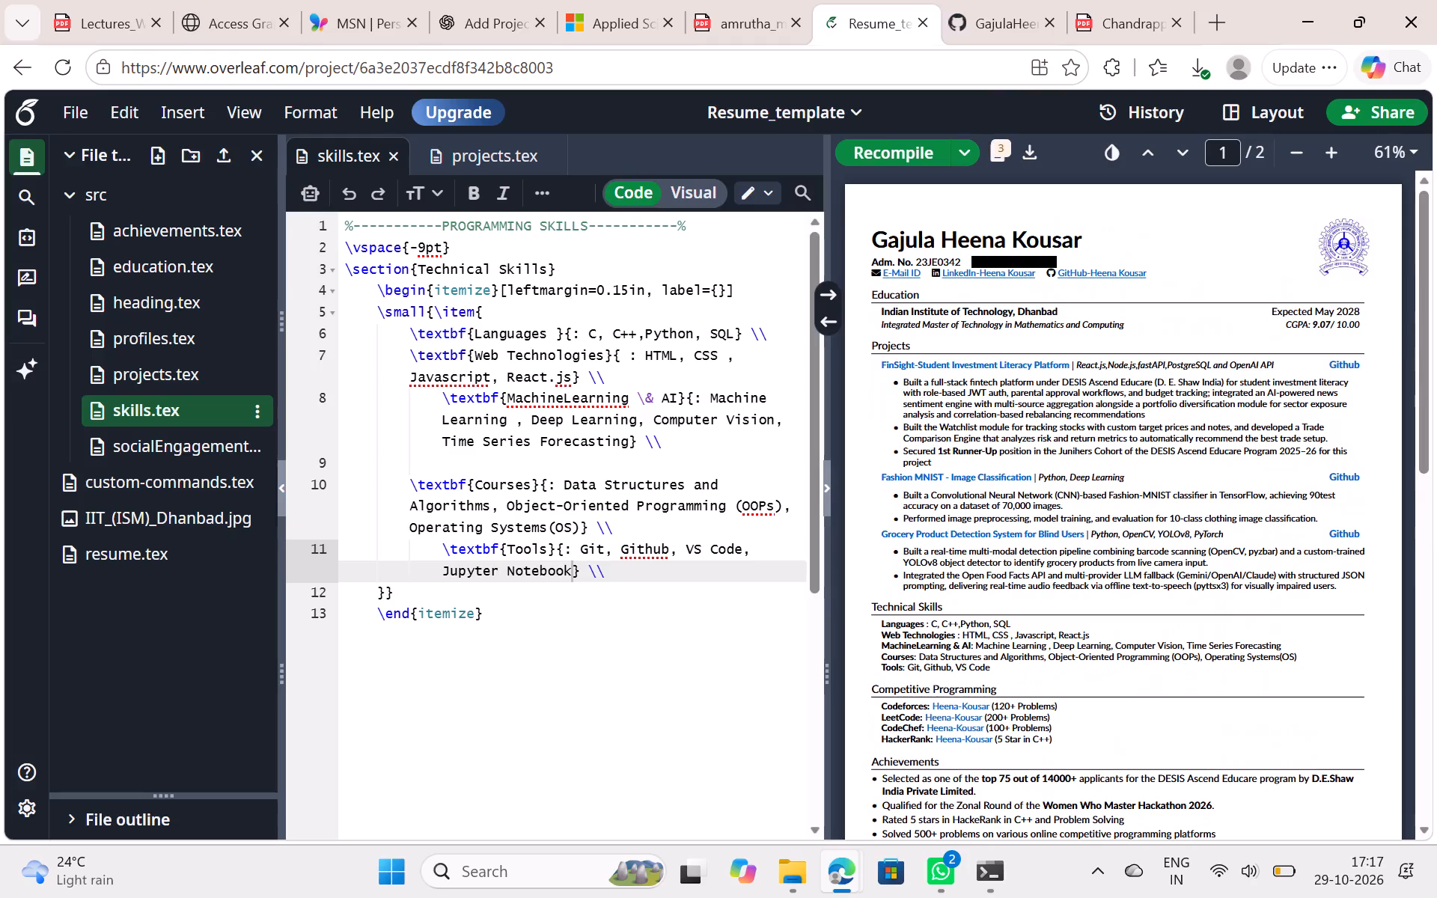
scroll(1031, 504, "down", 2)
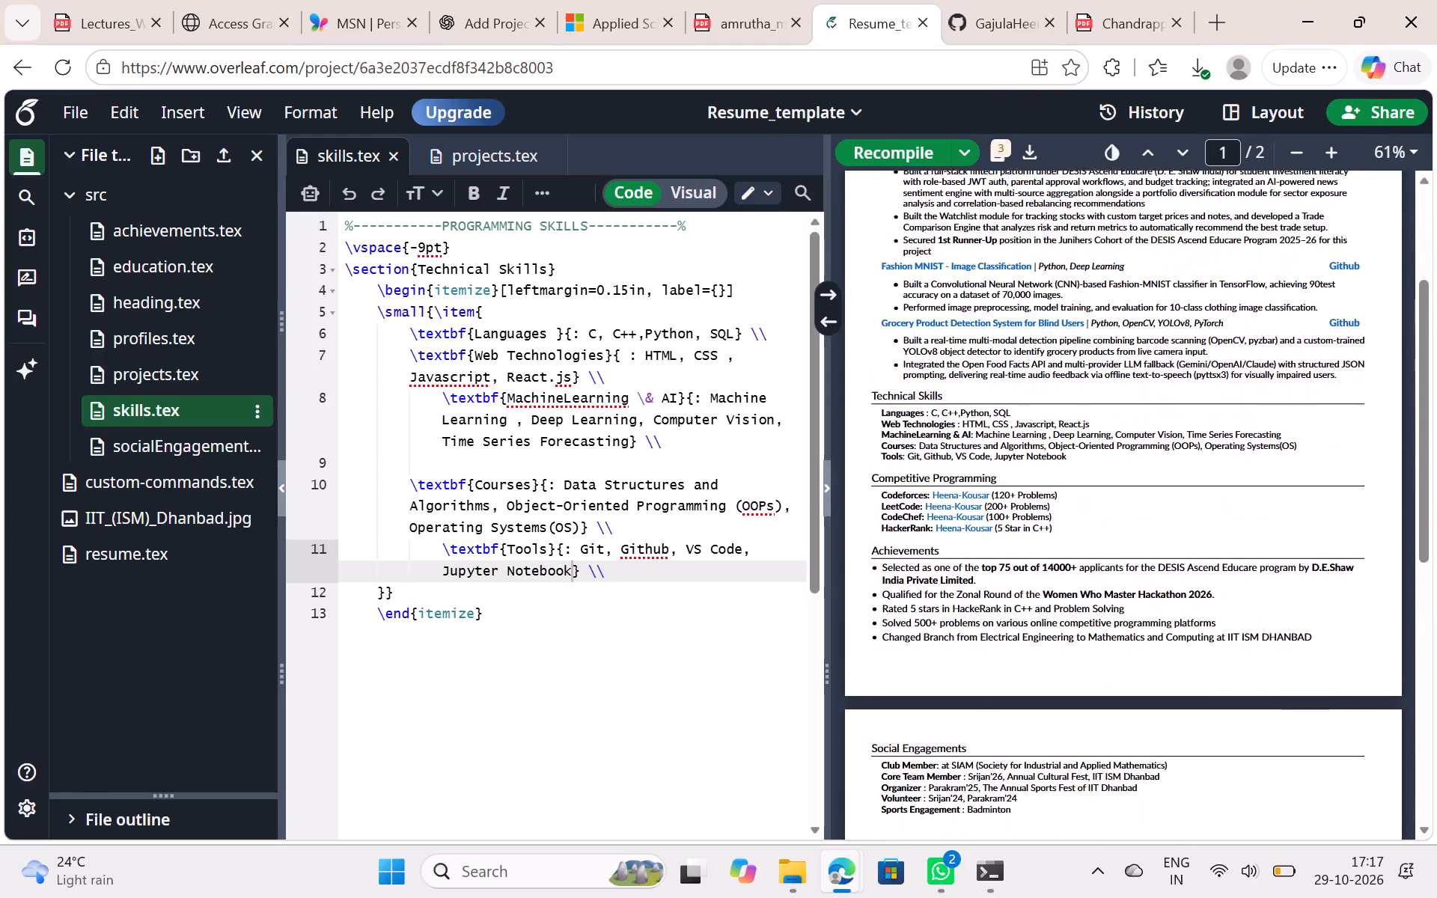
scroll(1031, 531, "up", 3)
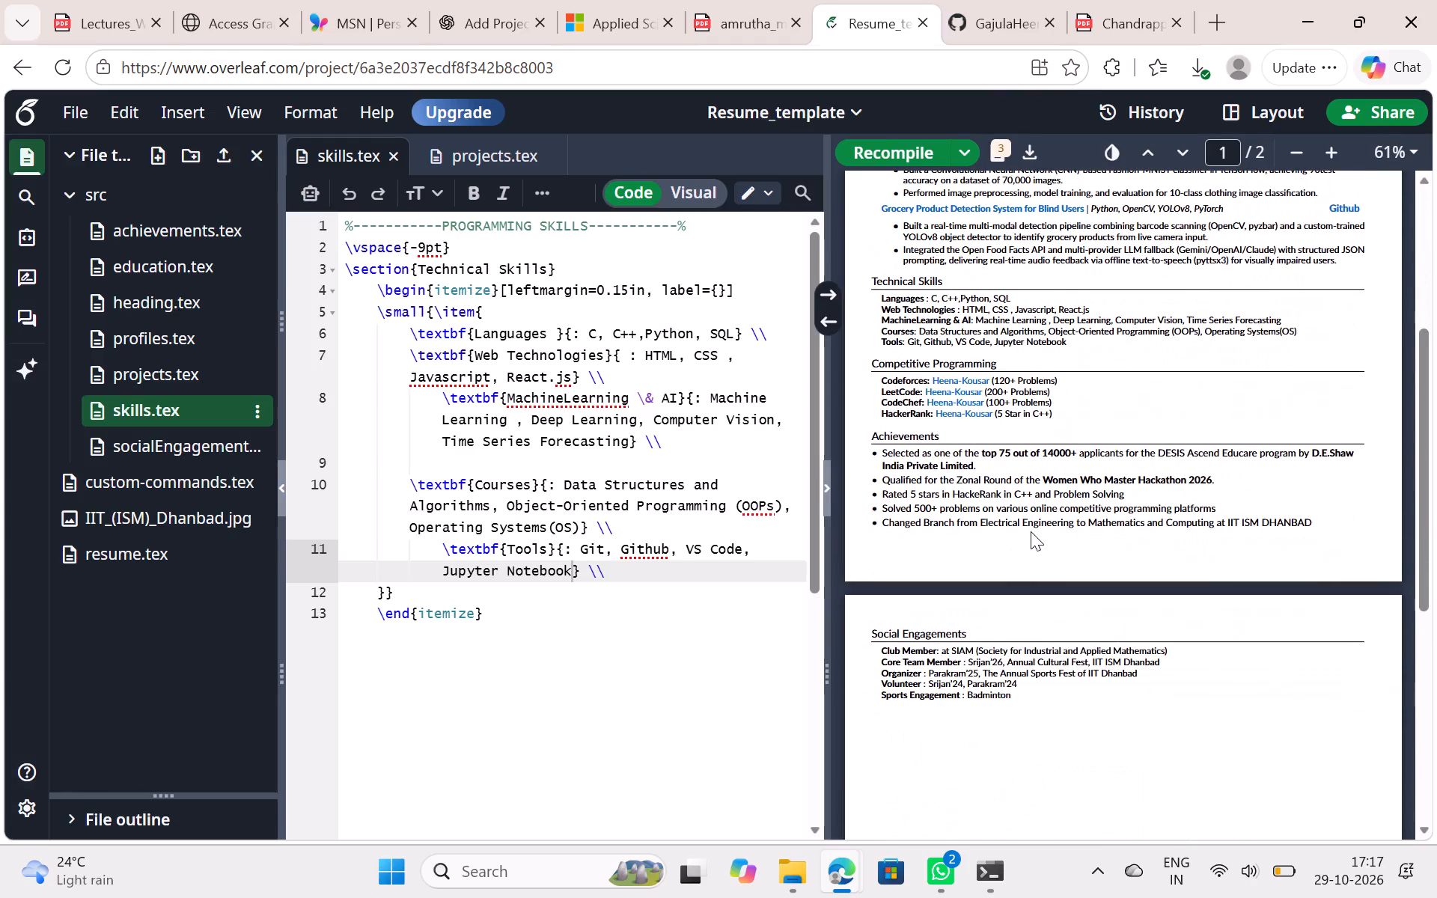
scroll(1031, 531, "up", 1)
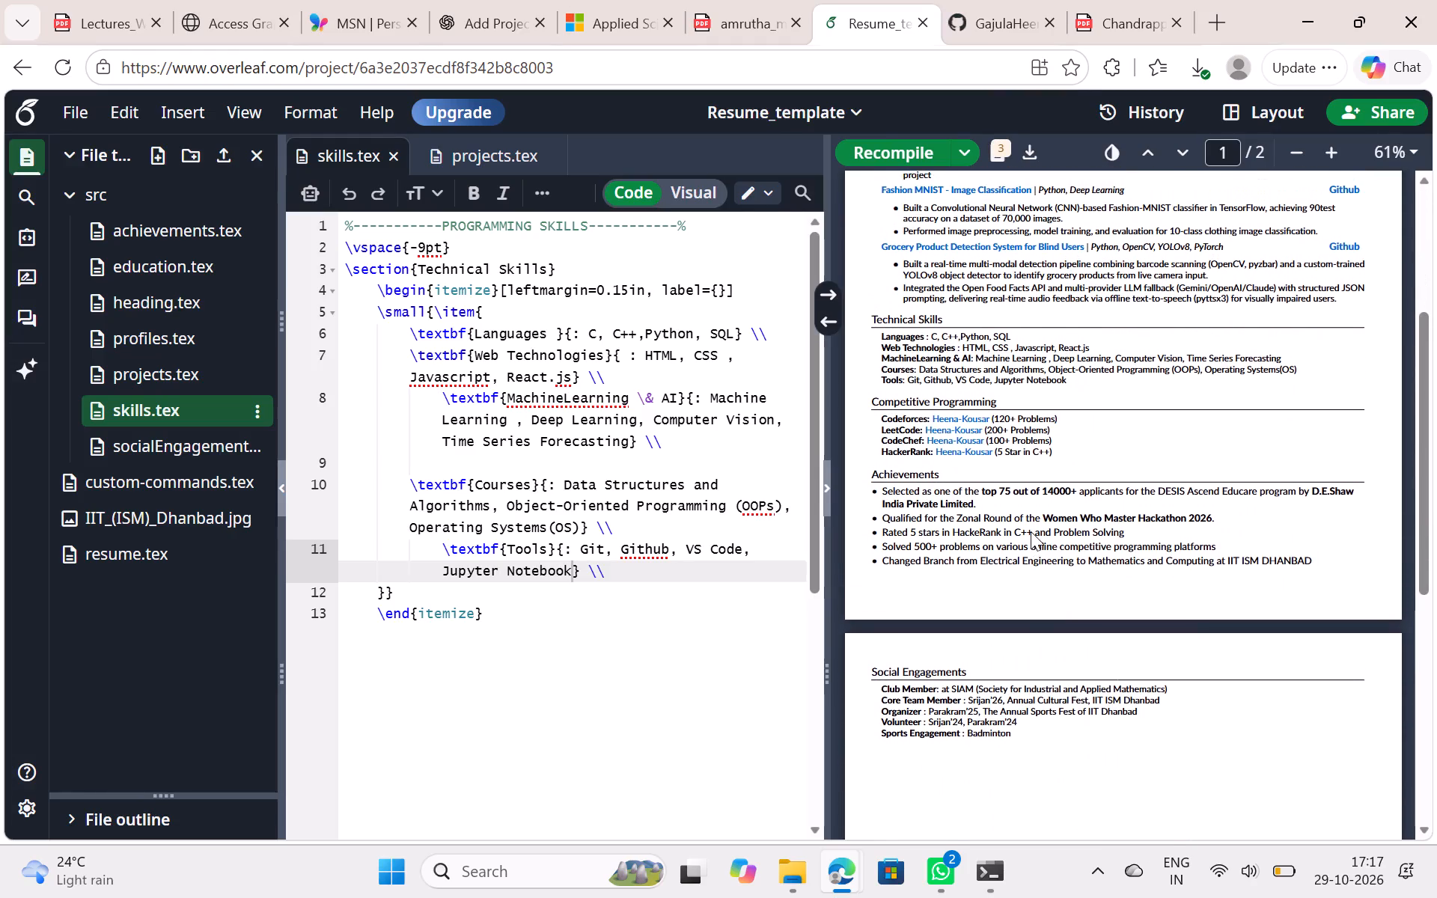
scroll(1031, 531, "up", 1)
scroll(687, 410, "up", 1)
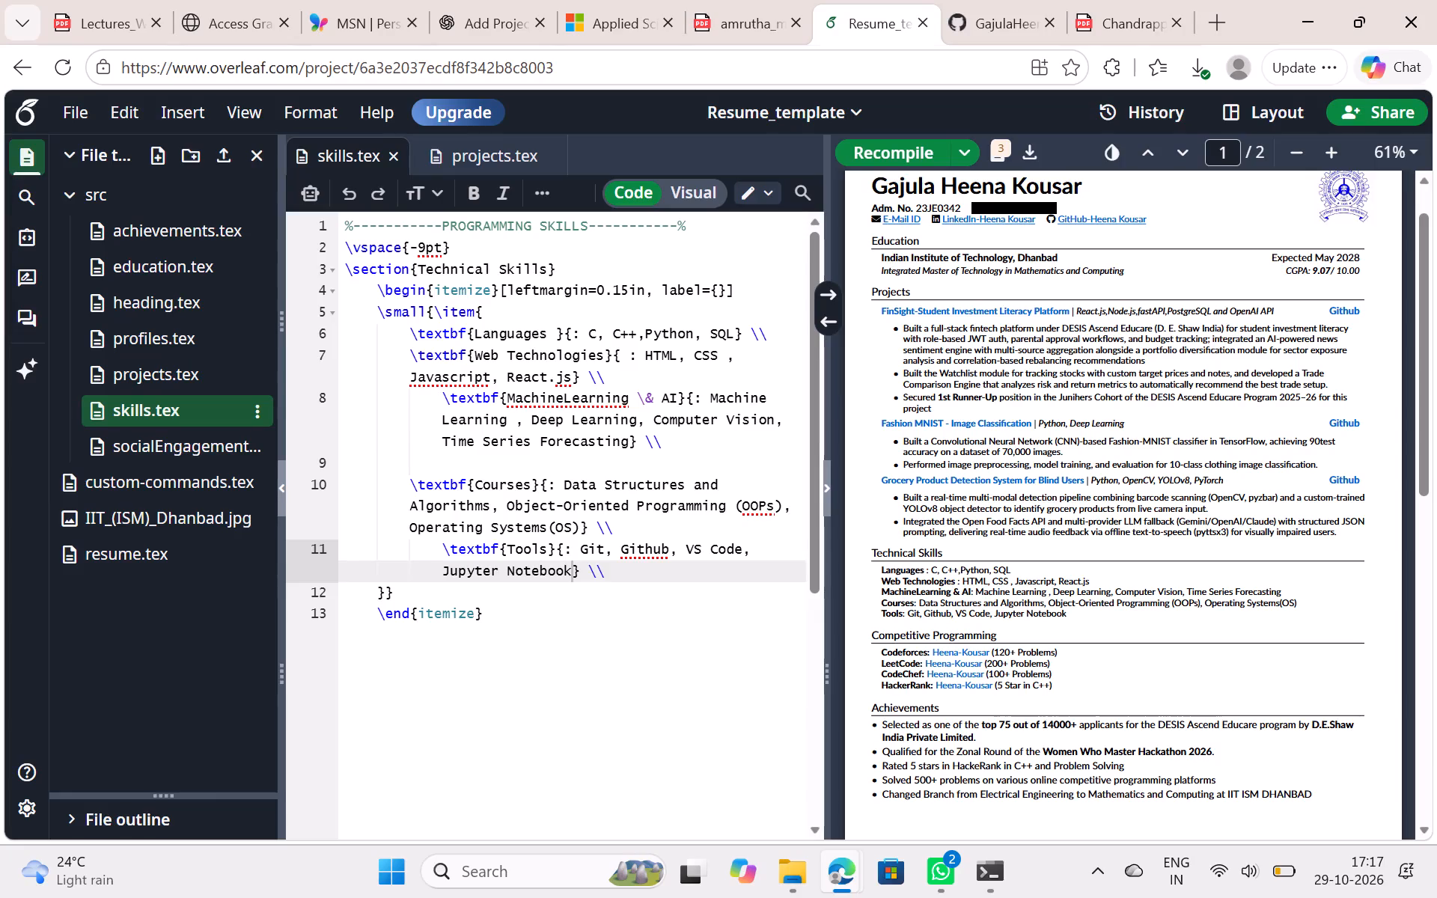
Delete the Web Technologies line from Technical Skills, recompile, and check the page layout.
left_click_drag(619, 379, 394, 359)
key("BackSpace")
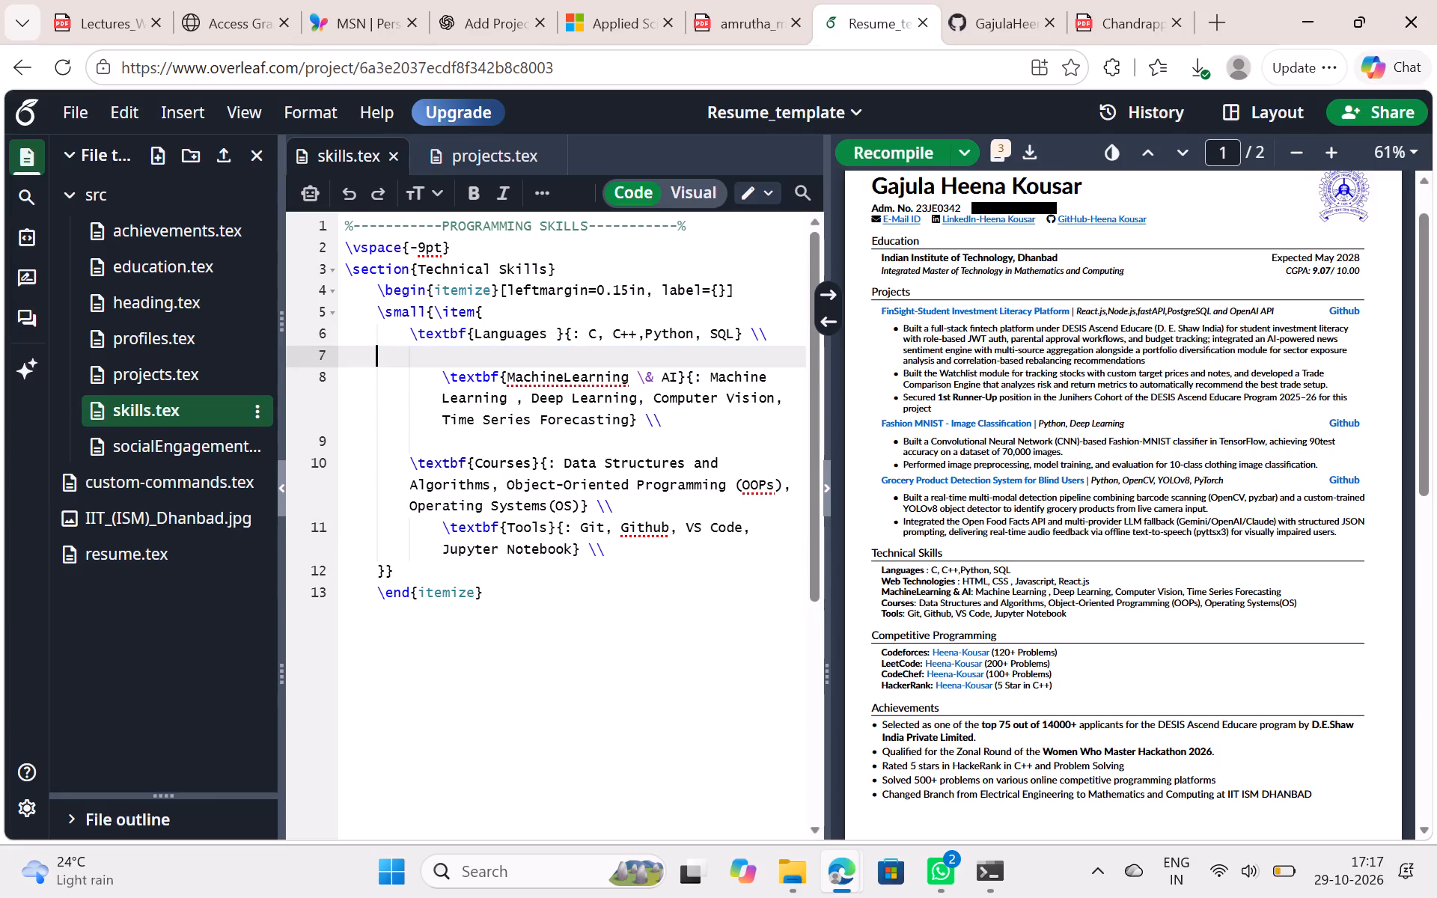
left_click(891, 150)
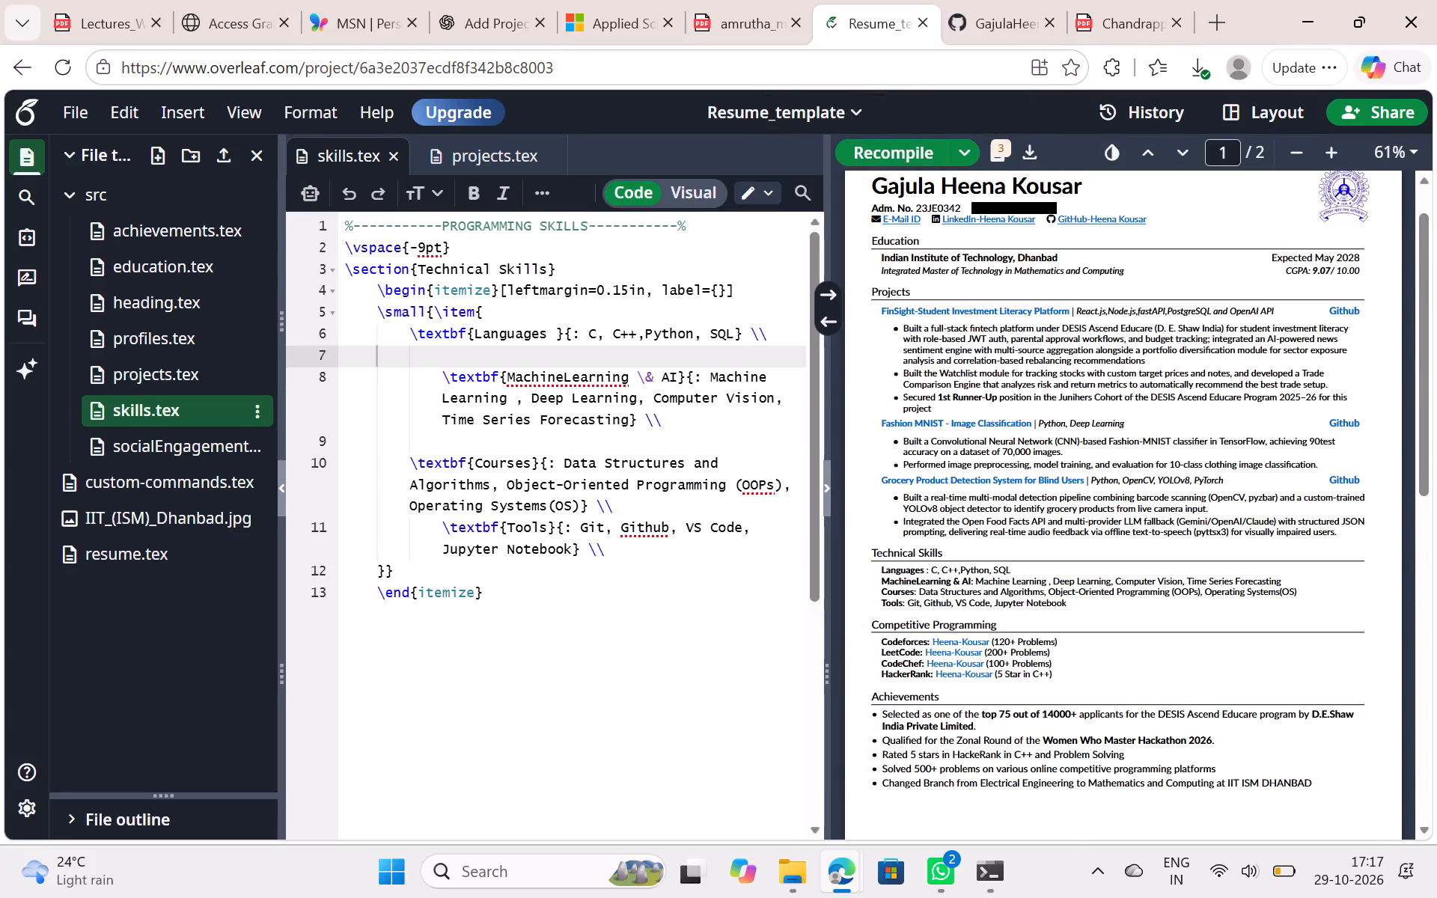
scroll(1029, 526, "down", 2)
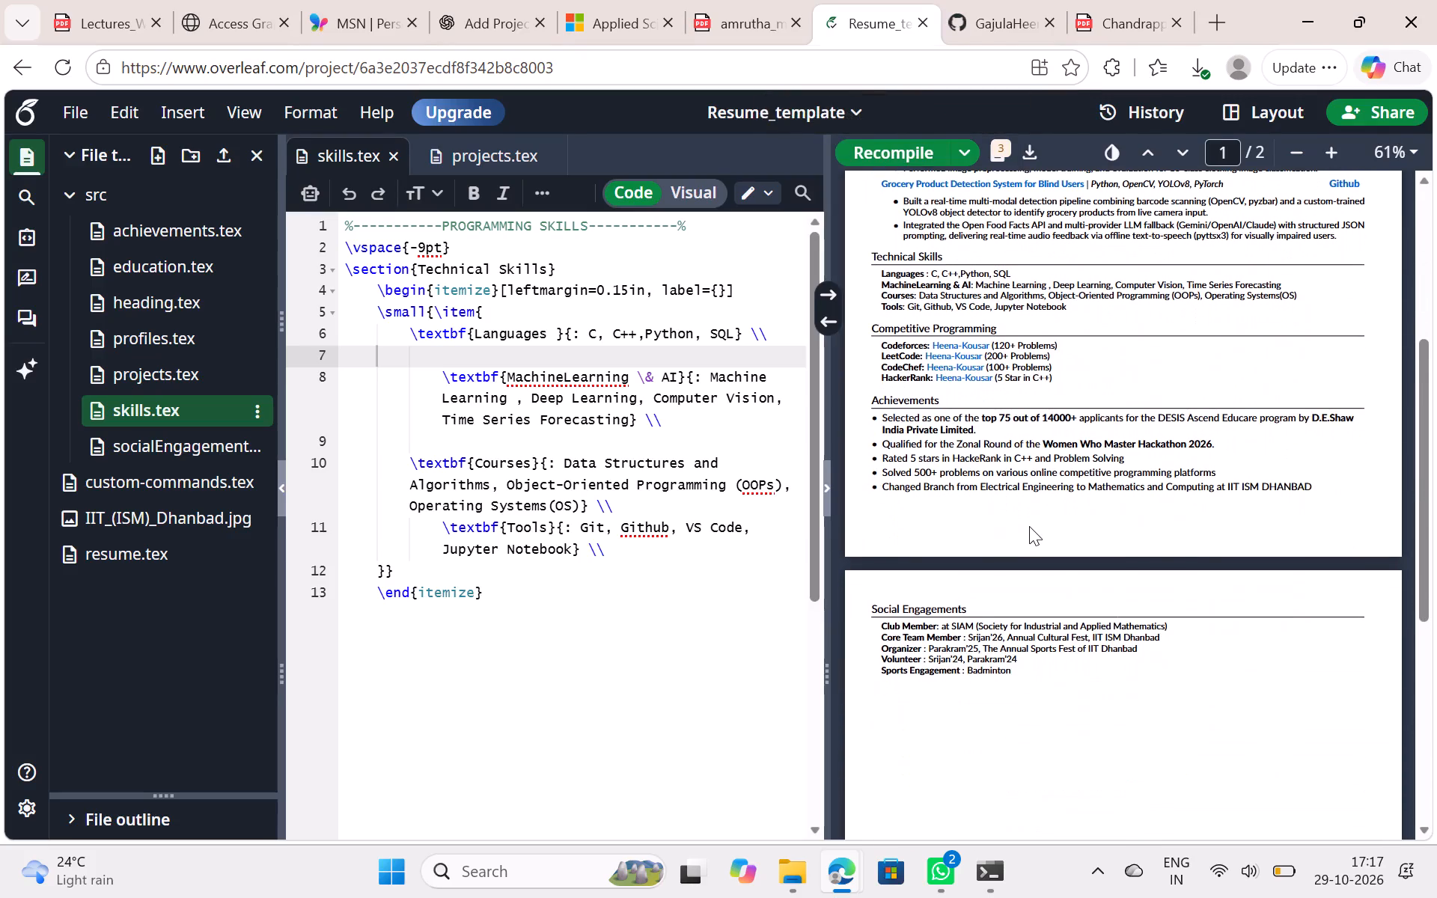
scroll(1029, 526, "up", 4)
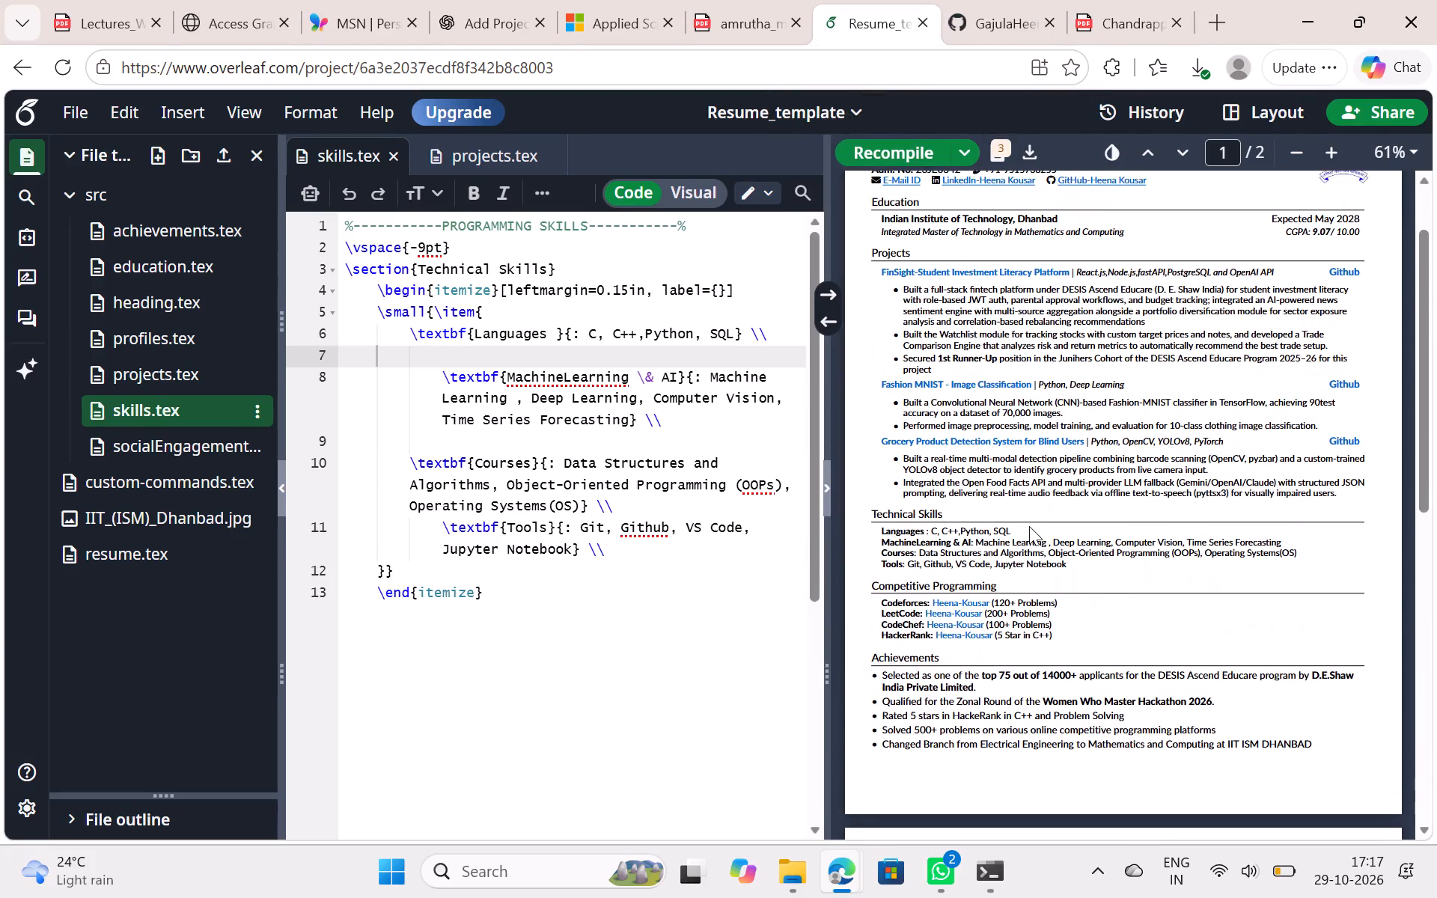
scroll(1029, 526, "down", 2)
scroll(1029, 526, "up", 3)
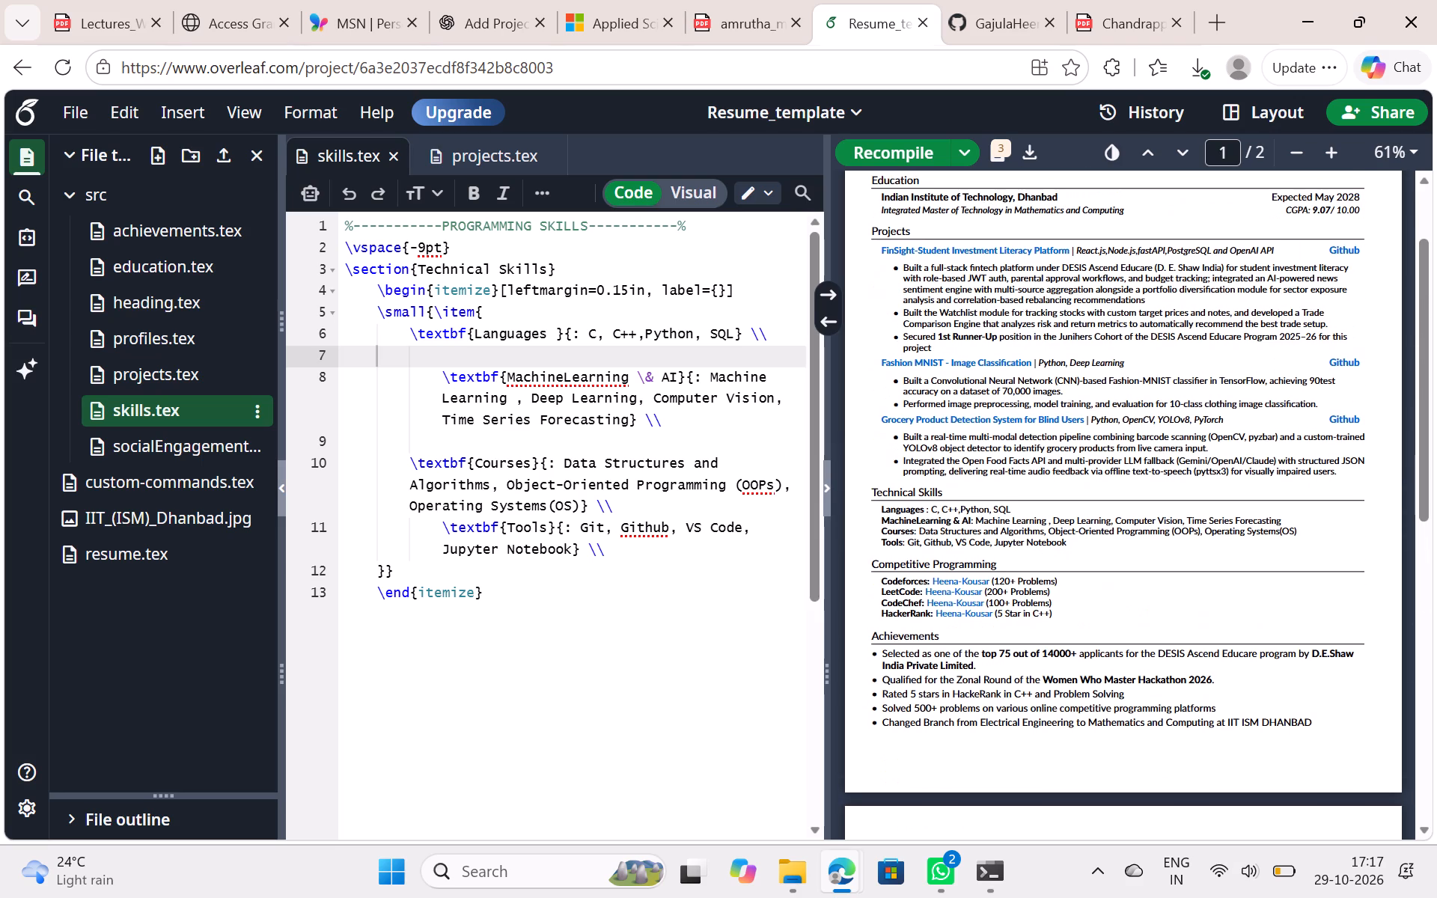
Remove the blank line between the Languages and MachineLearning \& AI lines and recompile the resume.
key("BackSpace")
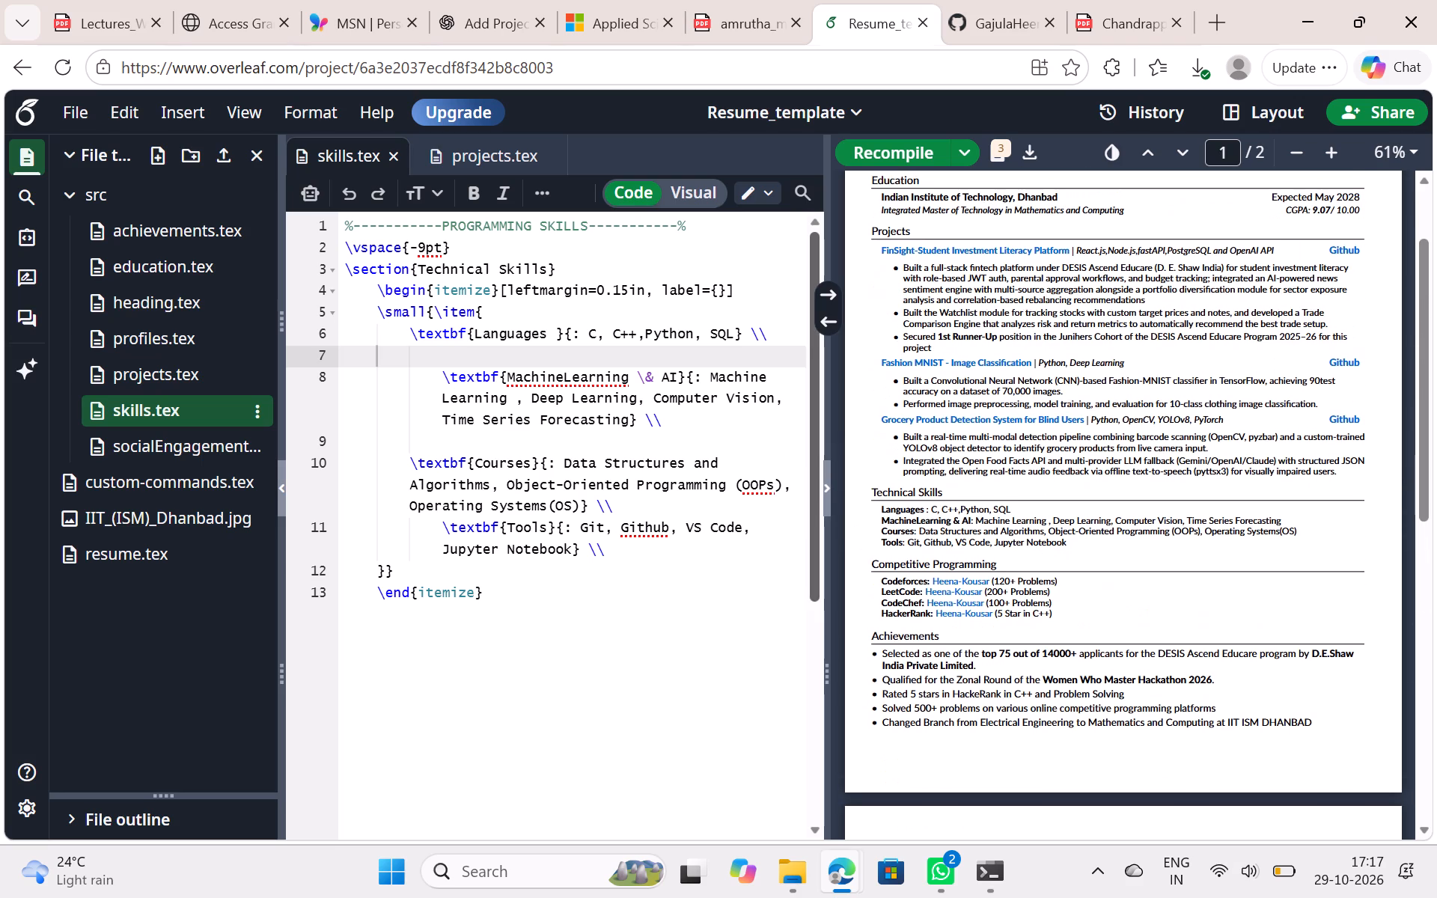
key("BackSpace")
key("BackSpace")
key("BackSpace")
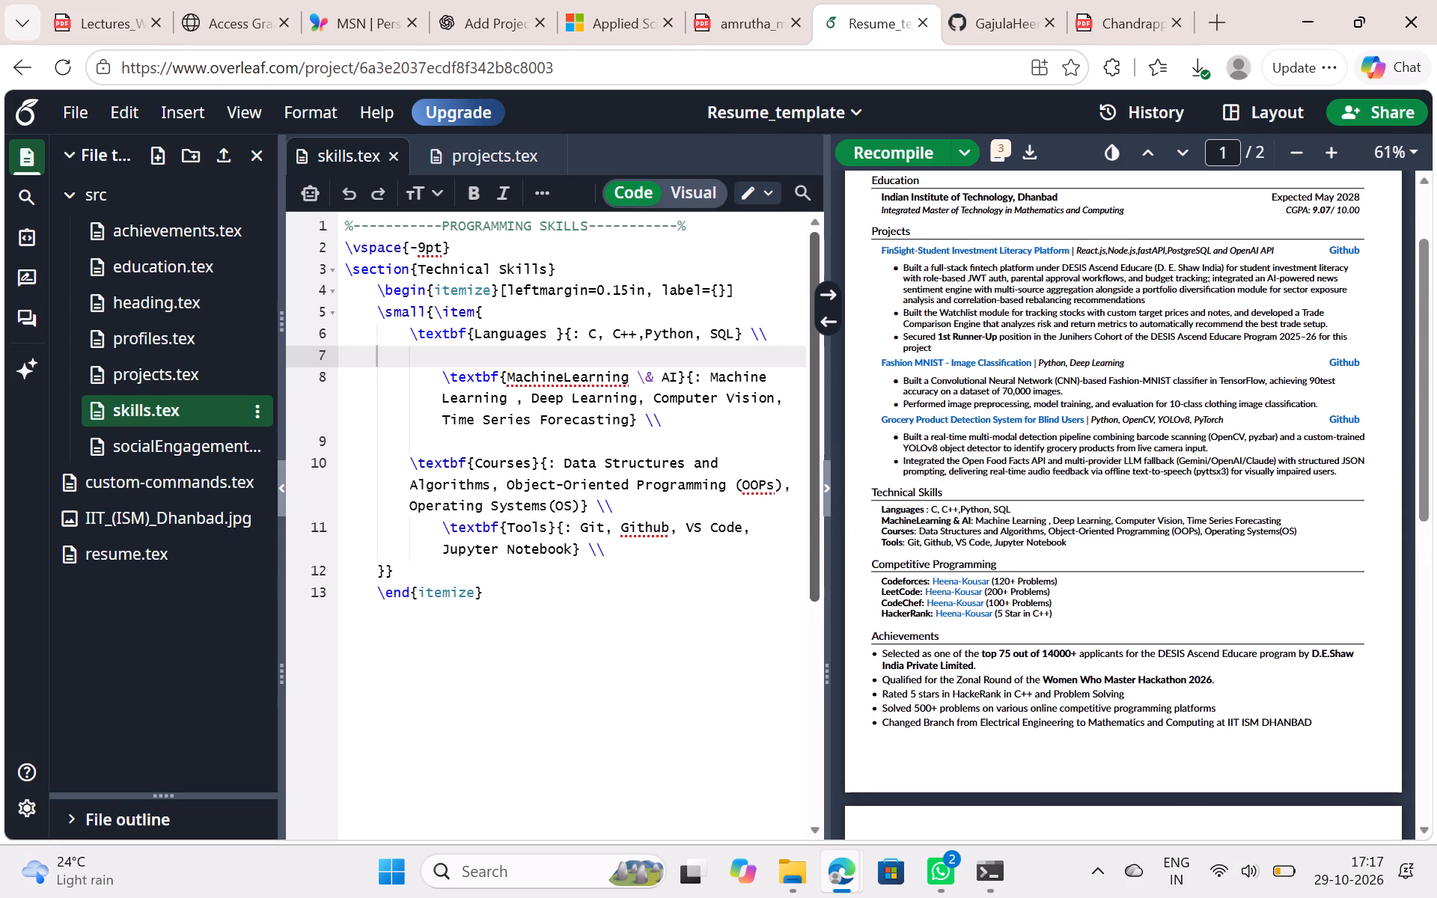
left_click(396, 348)
key("BackSpace")
key("BackSpace")
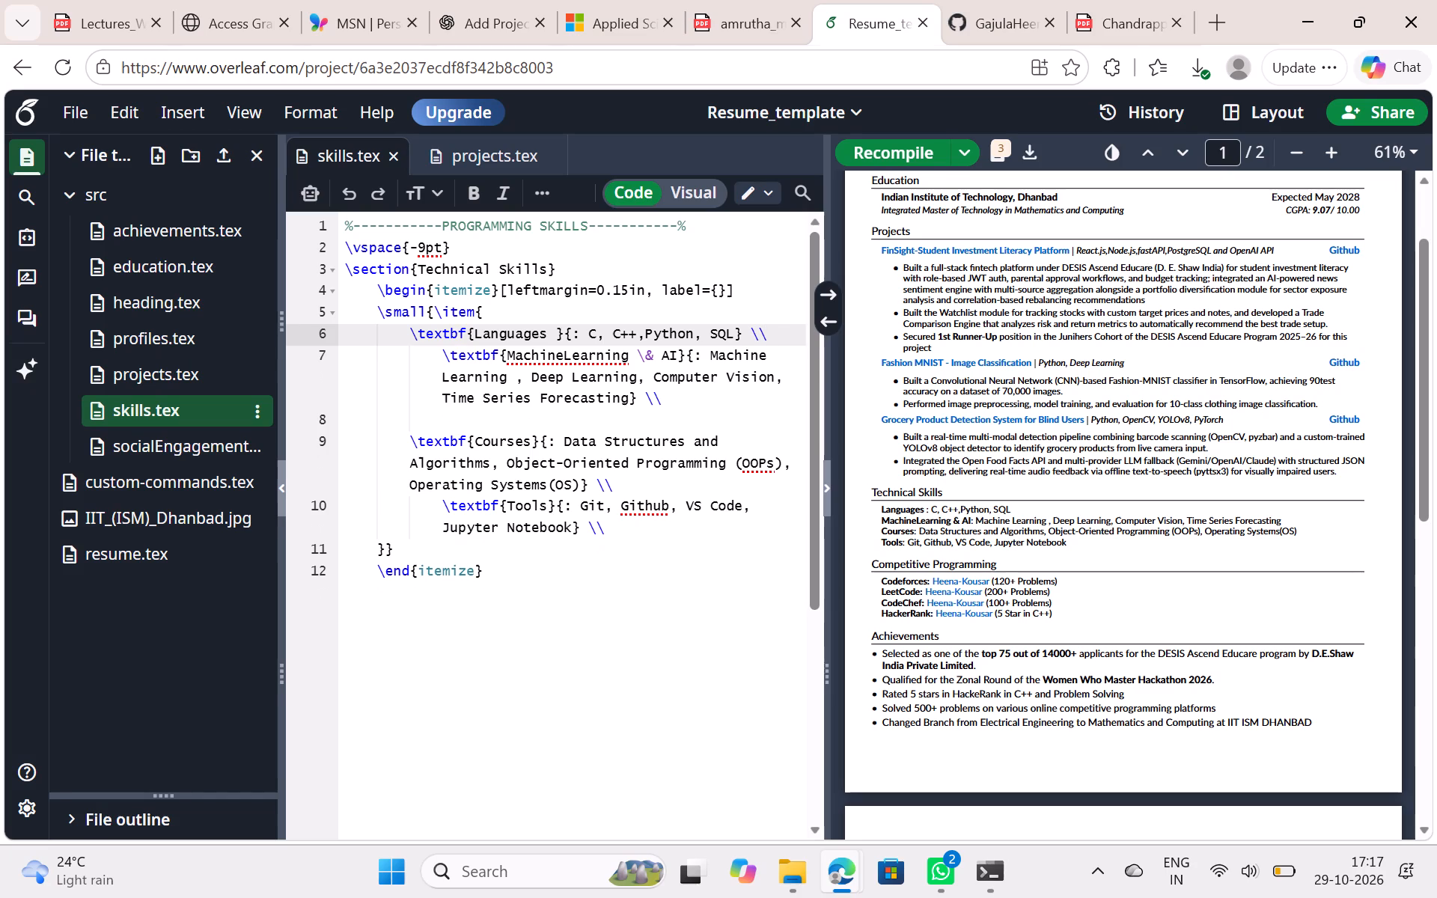
left_click(915, 158)
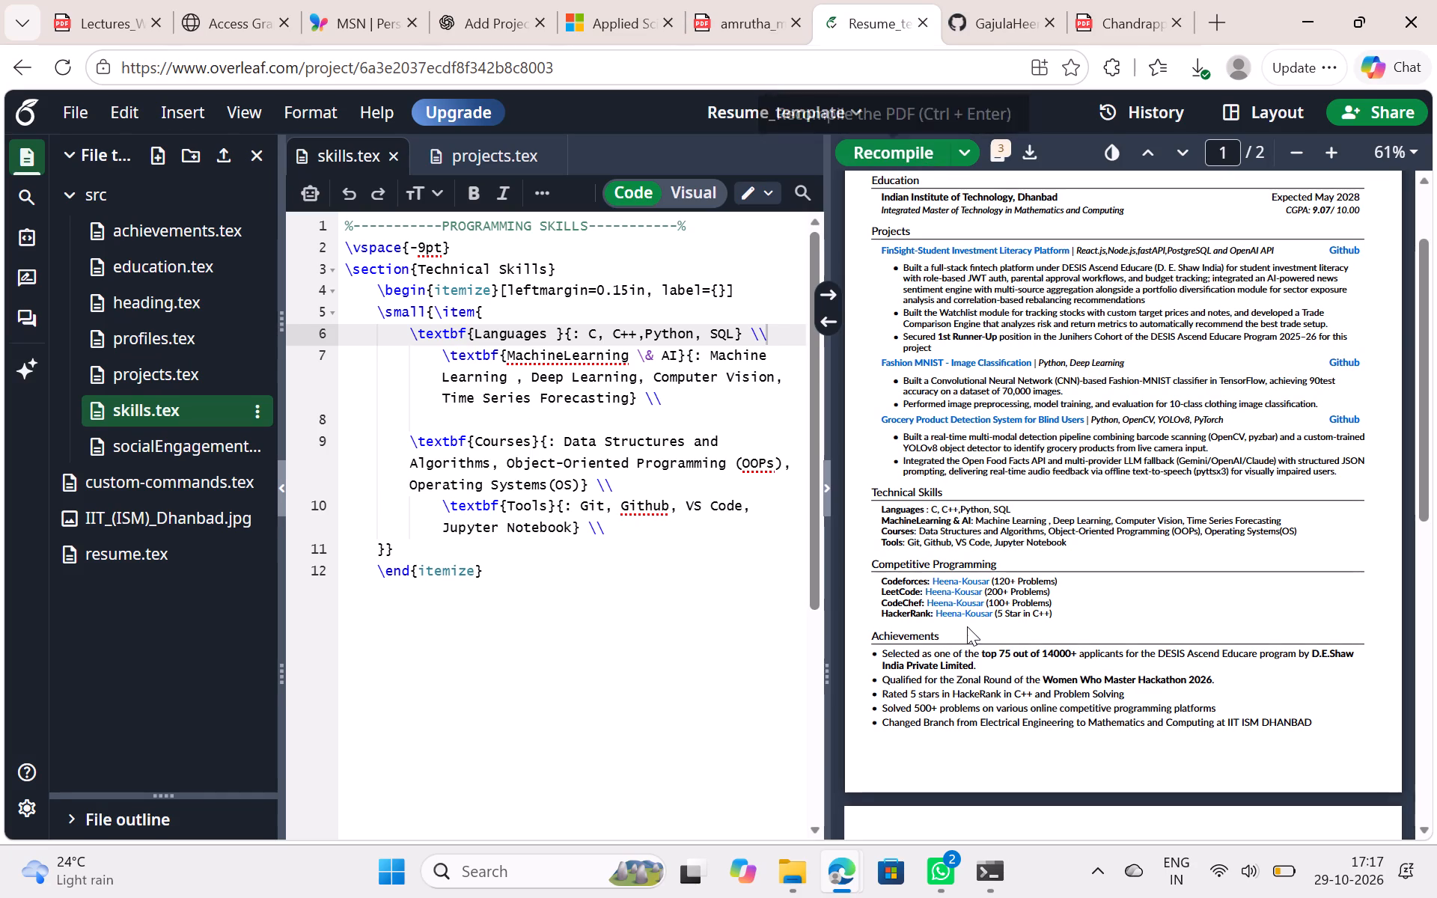
Examine the recompiled resume from the header to Social Engagements, checking its content and page layout.
scroll(967, 626, "down", 3)
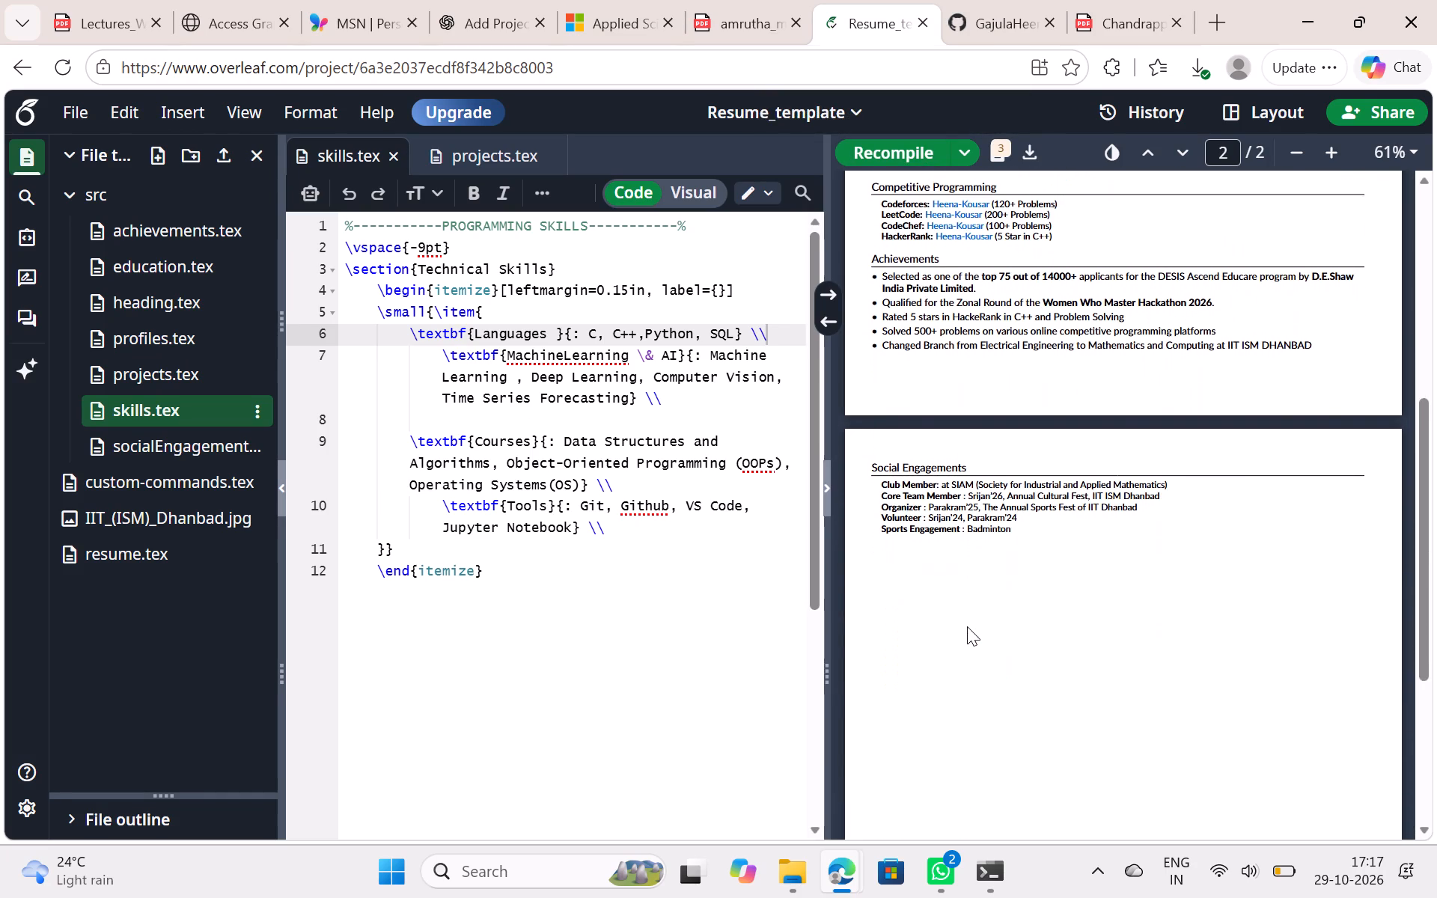
scroll(967, 626, "up", 3)
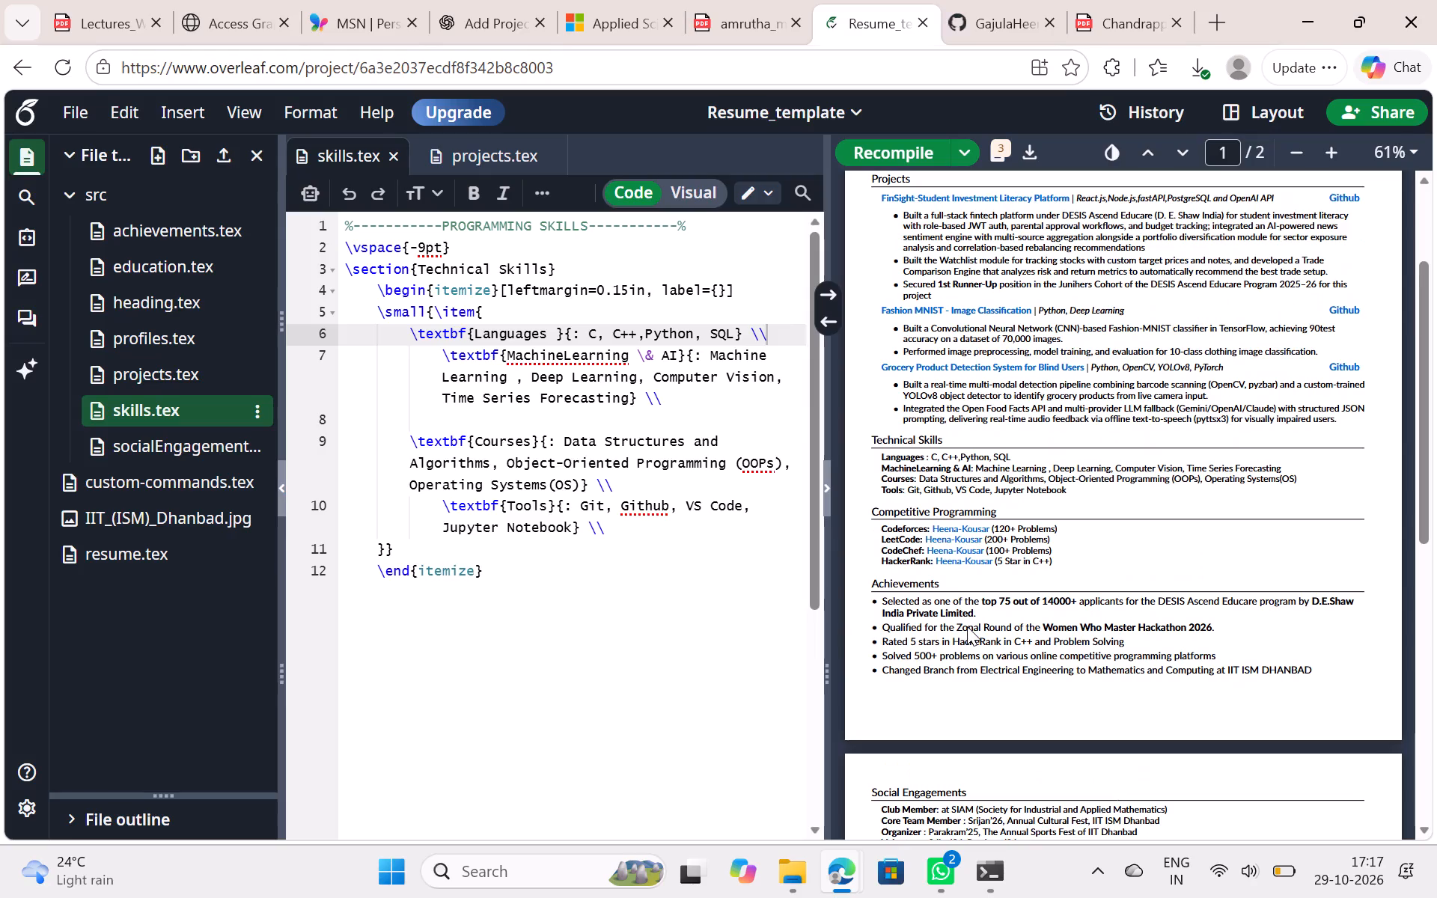
scroll(967, 626, "up", 4)
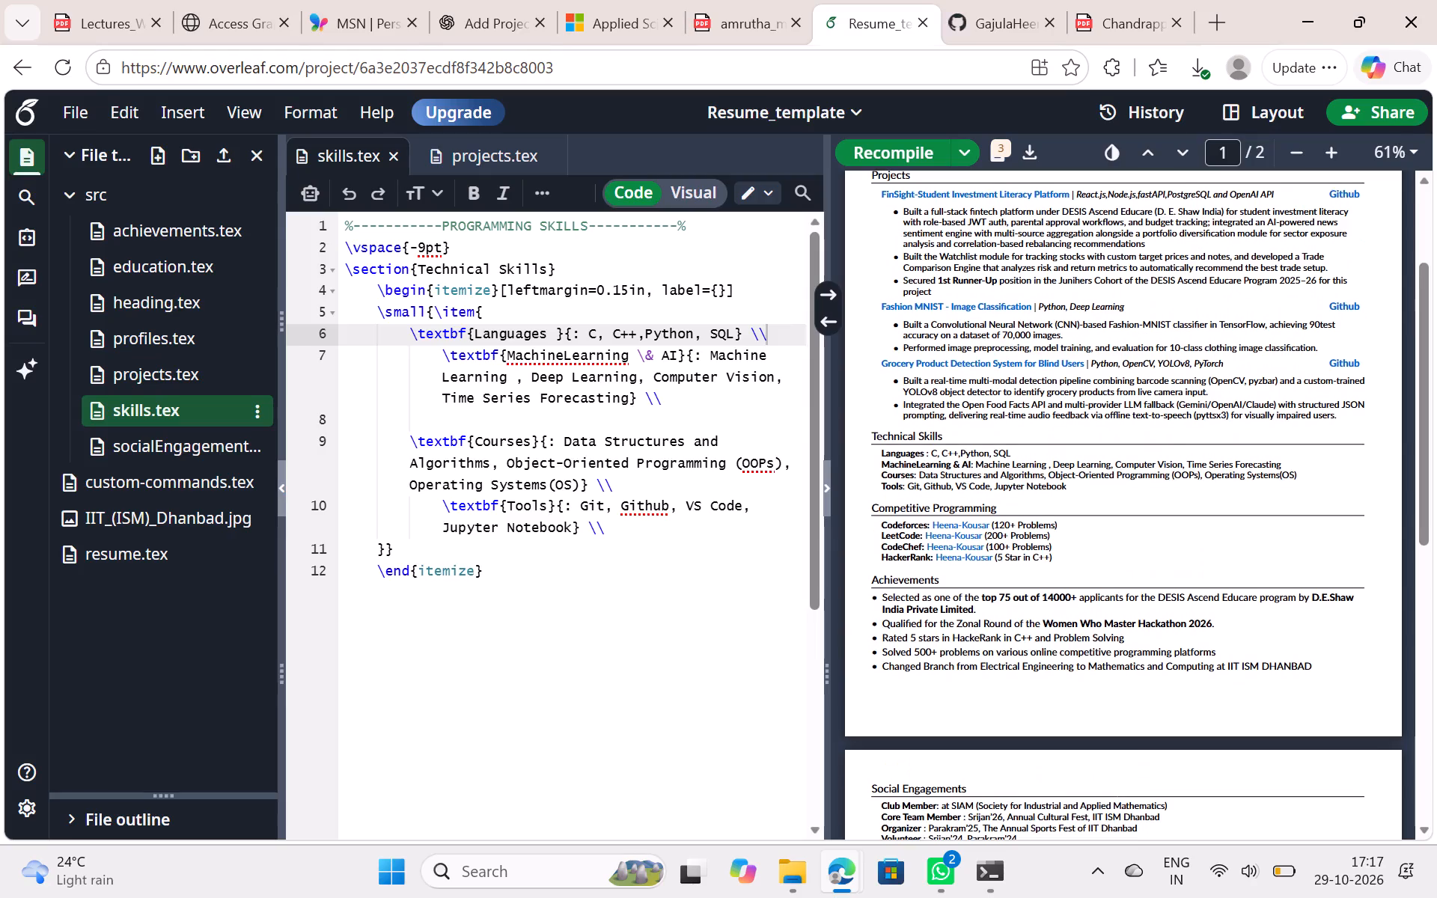
scroll(967, 626, "up", 2)
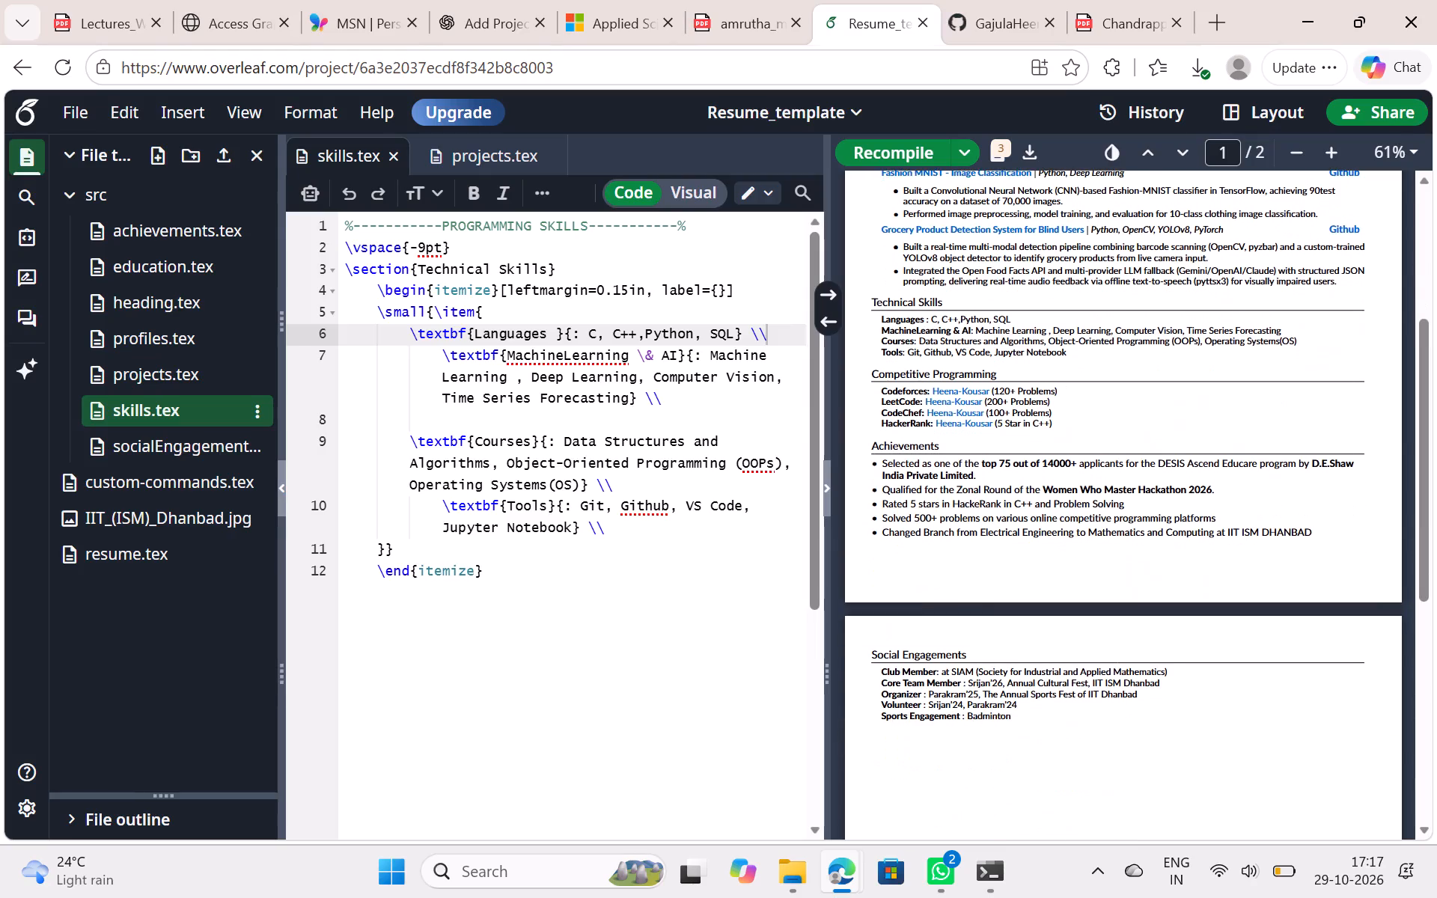
scroll(967, 626, "up", 1)
scroll(967, 626, "down", 1)
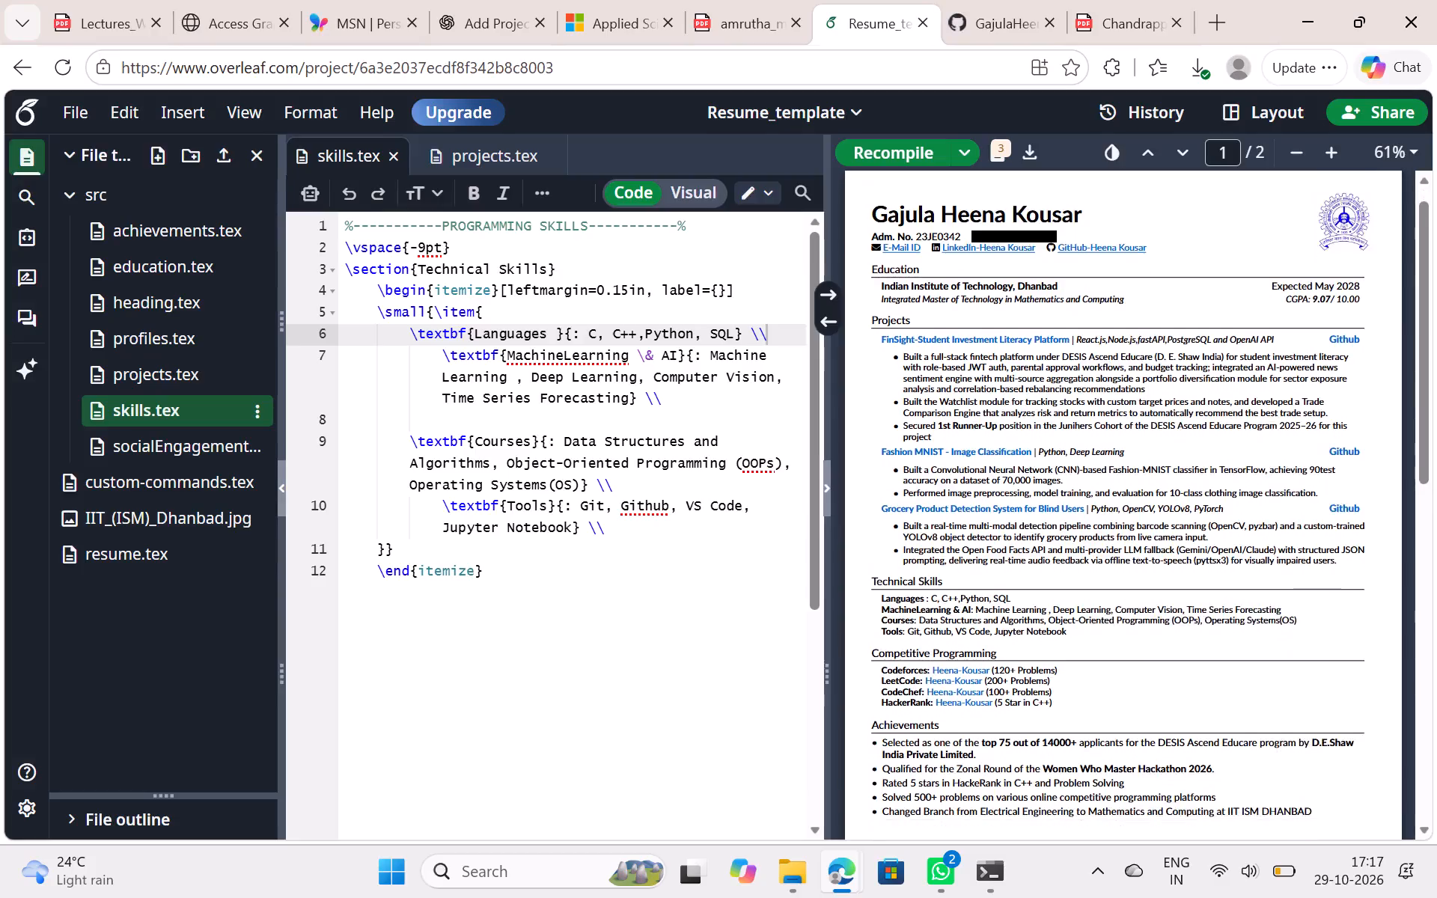
scroll(967, 626, "down", 1)
scroll(967, 626, "up", 2)
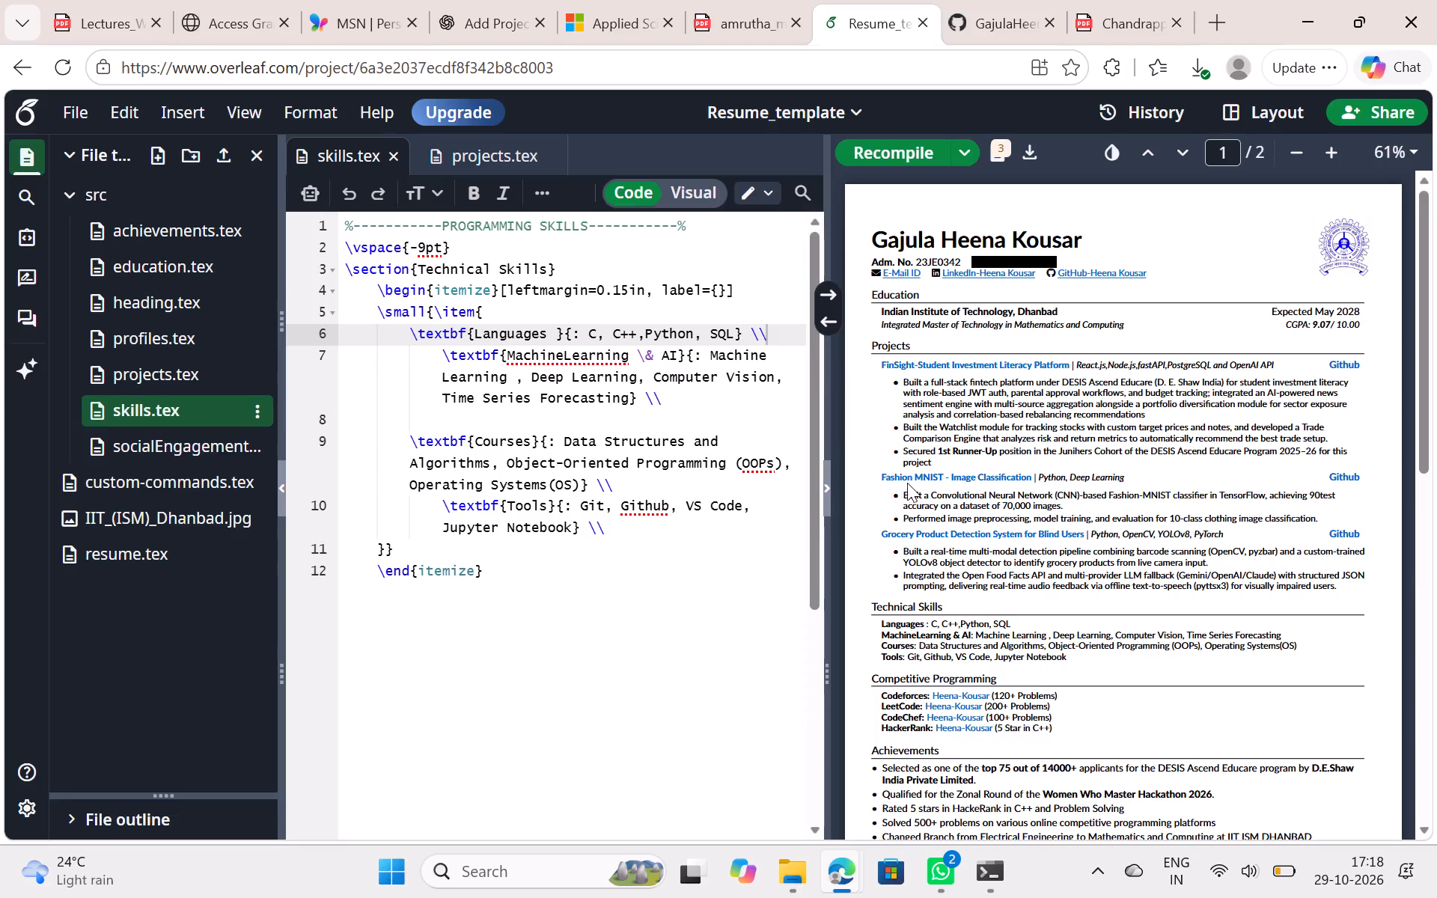
scroll(699, 468, "up", 2)
scroll(452, 379, "up", 2)
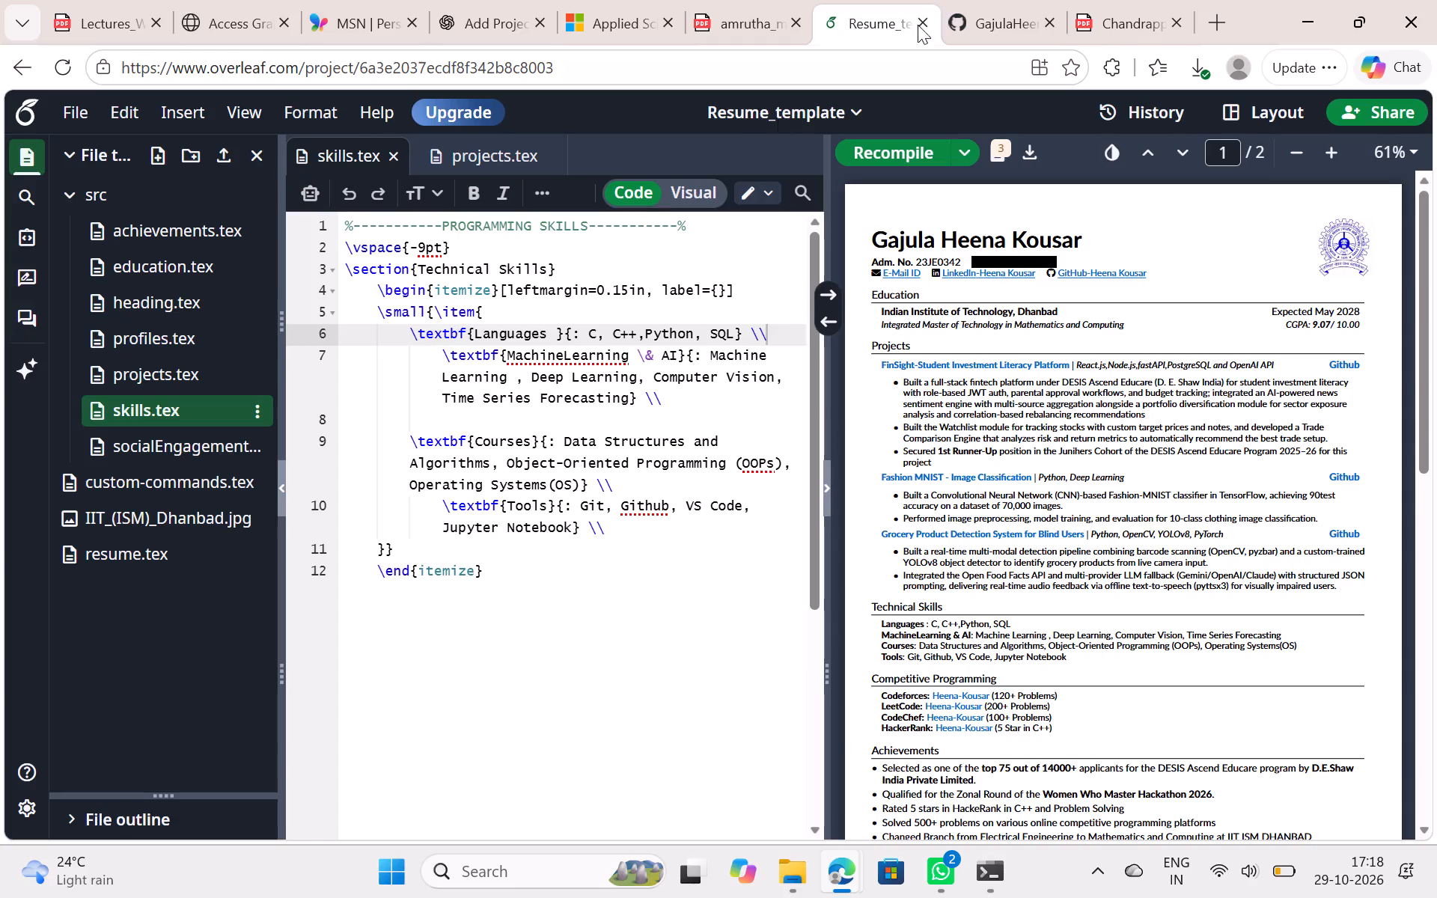
Compare the compiled resume's sections from Technical Skills to Social Engagements and its page layout with the reference resume PDFs.
double_click(1121, 0)
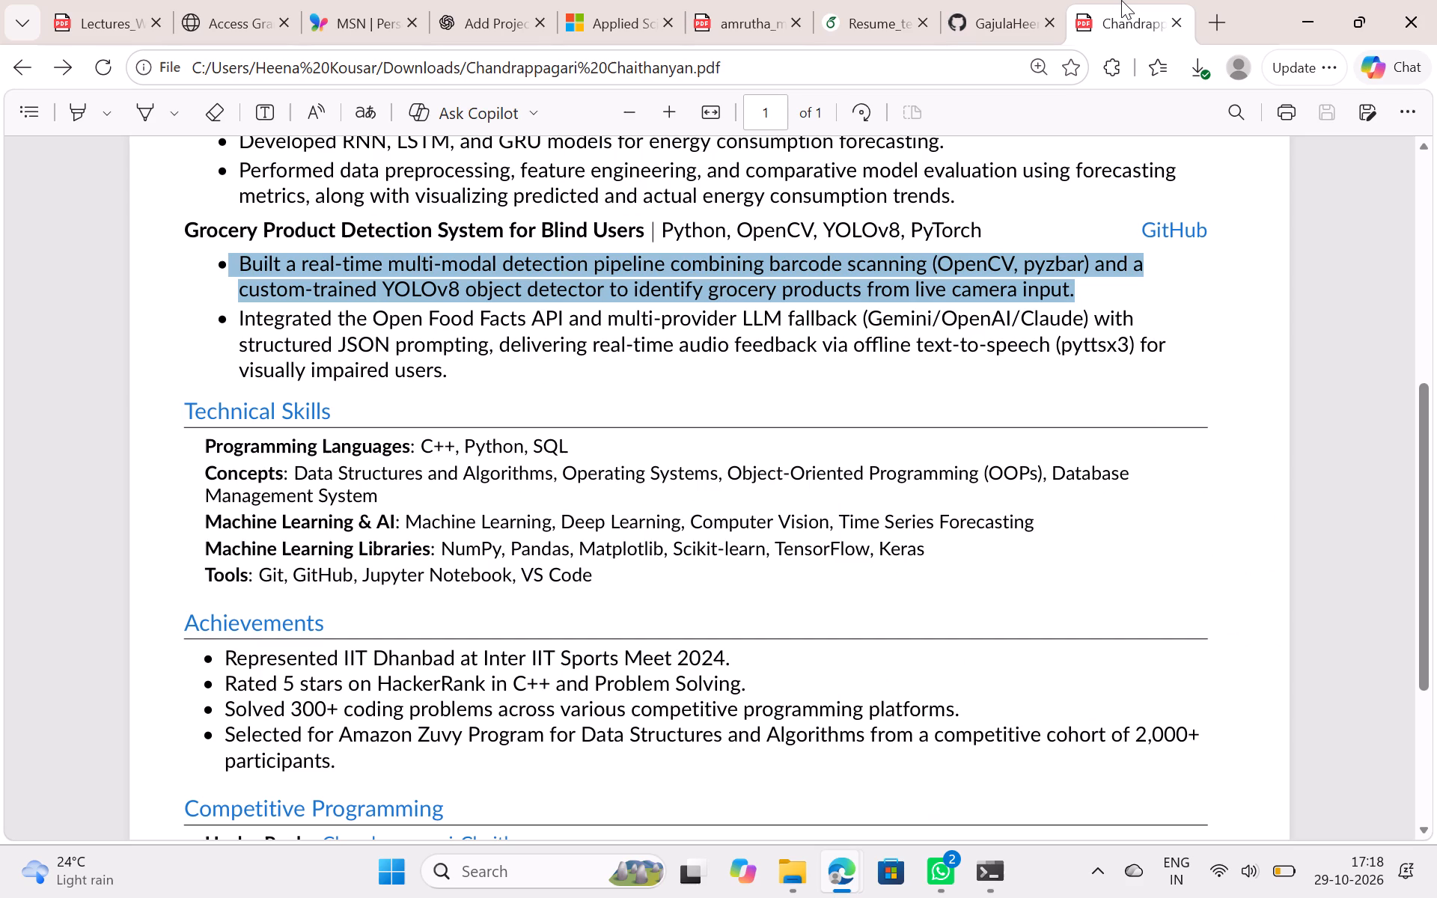
scroll(836, 615, "down", 4)
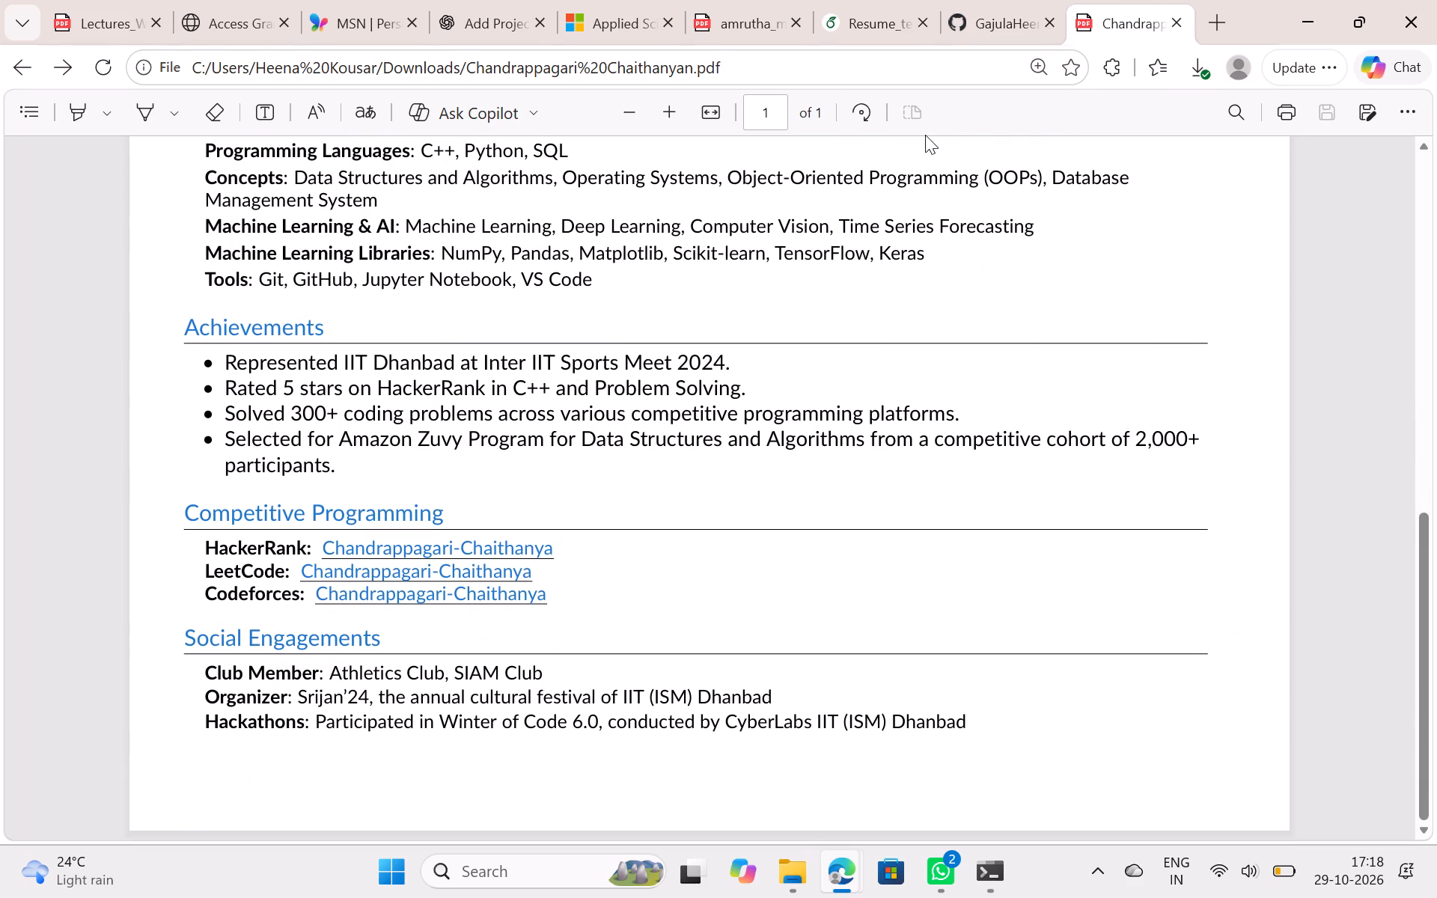
left_click(867, 23)
scroll(1011, 509, "down", 1)
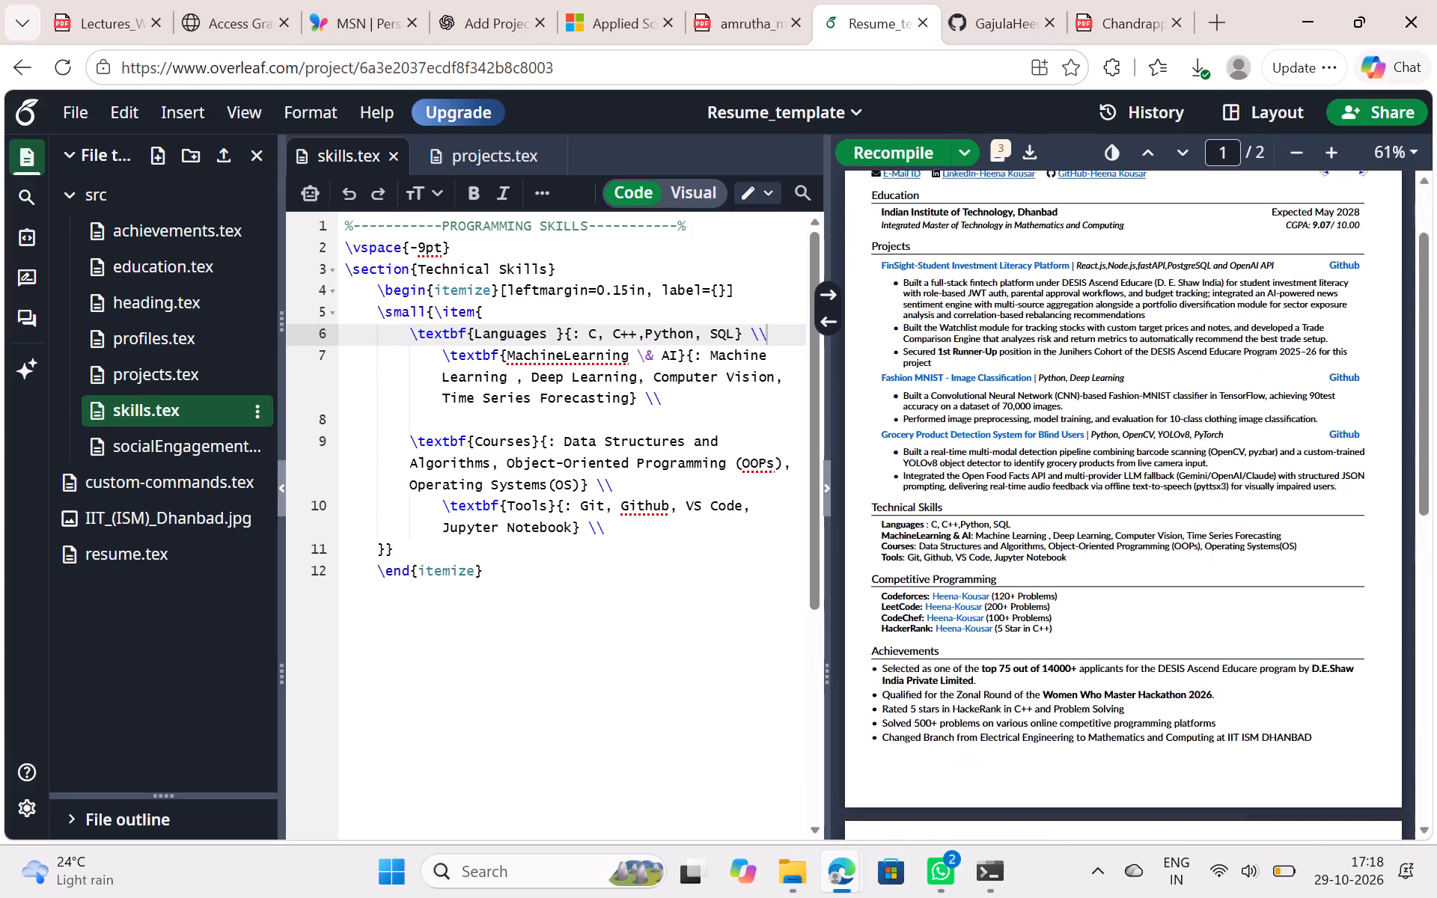
scroll(1011, 509, "down", 3)
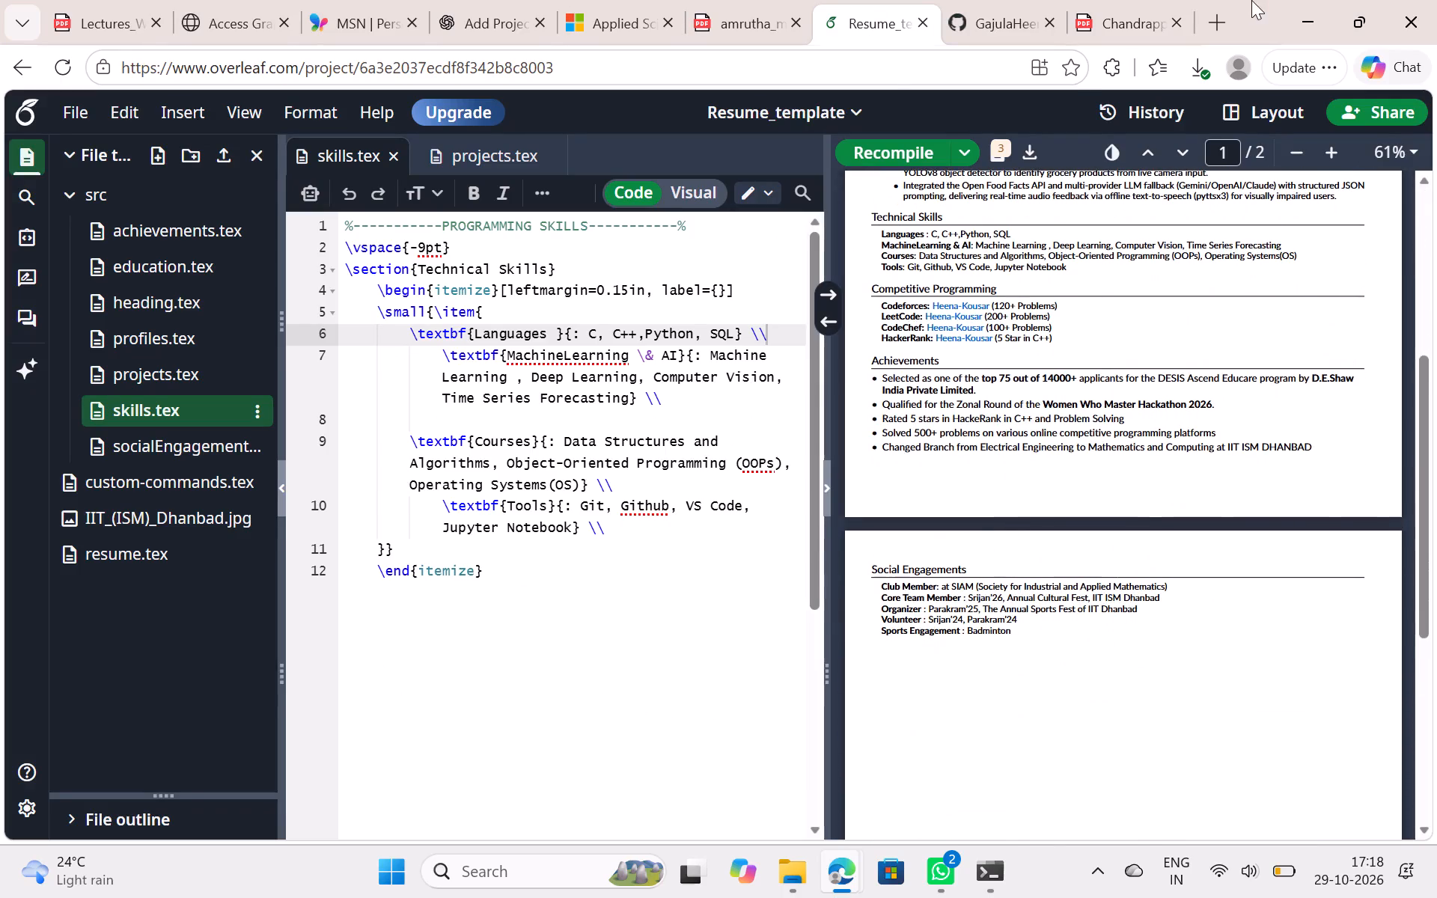
left_click(1129, 0)
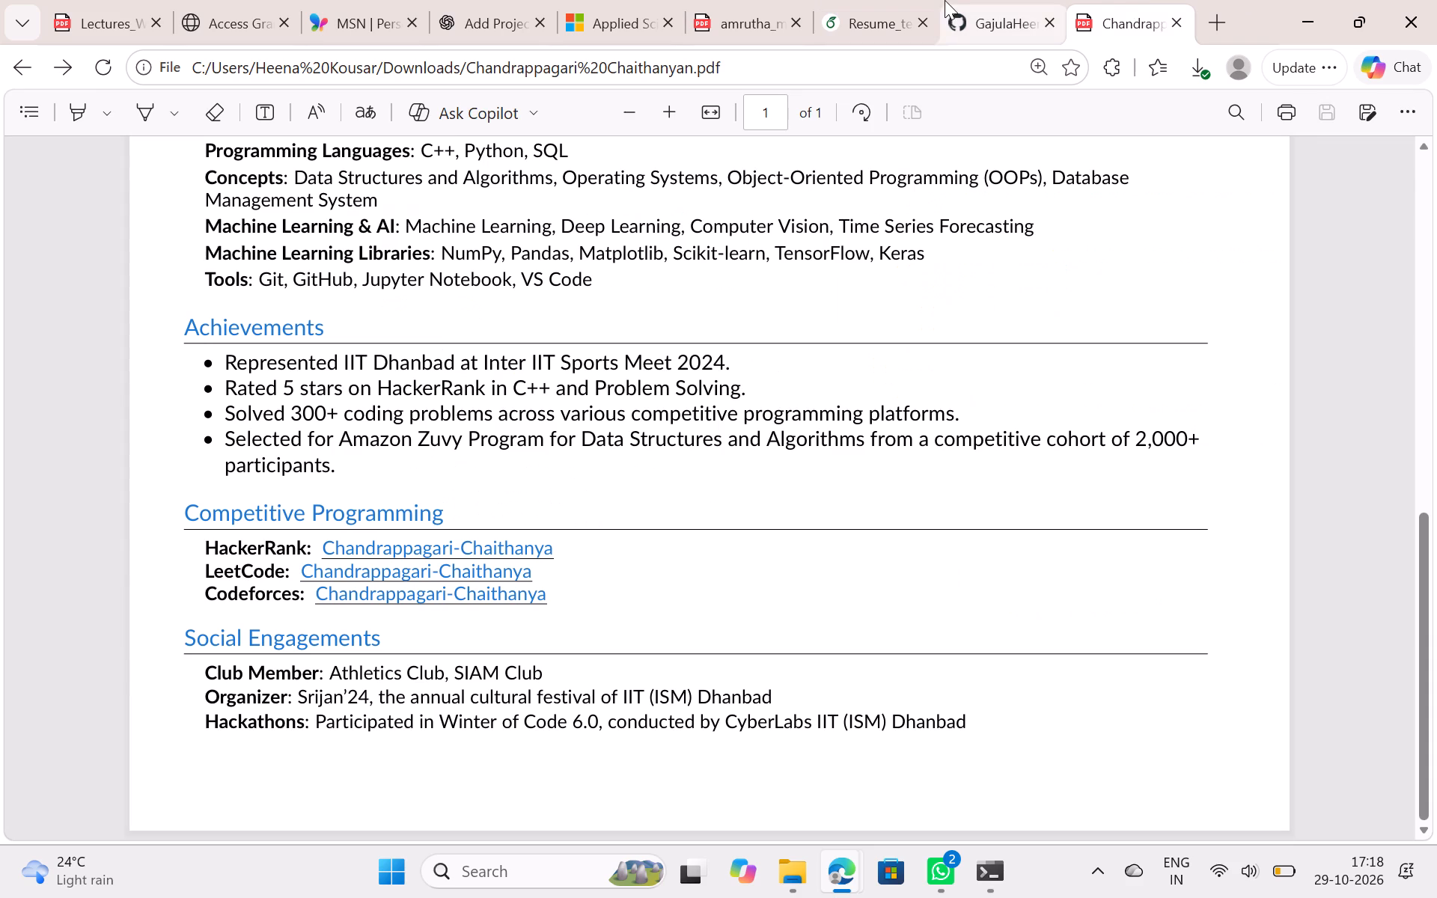
left_click(727, 0)
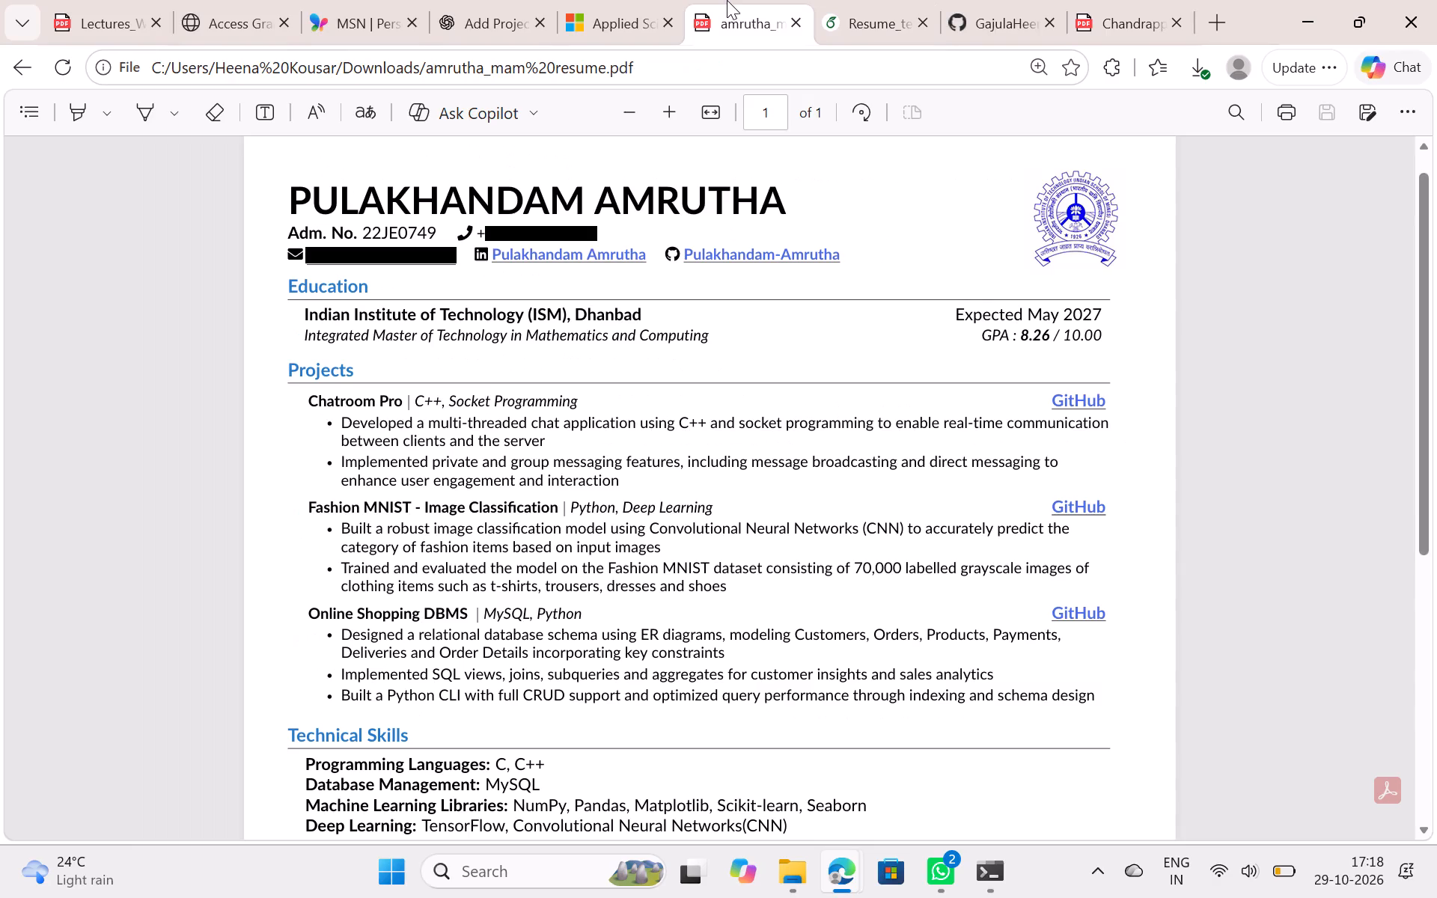
left_click(486, 0)
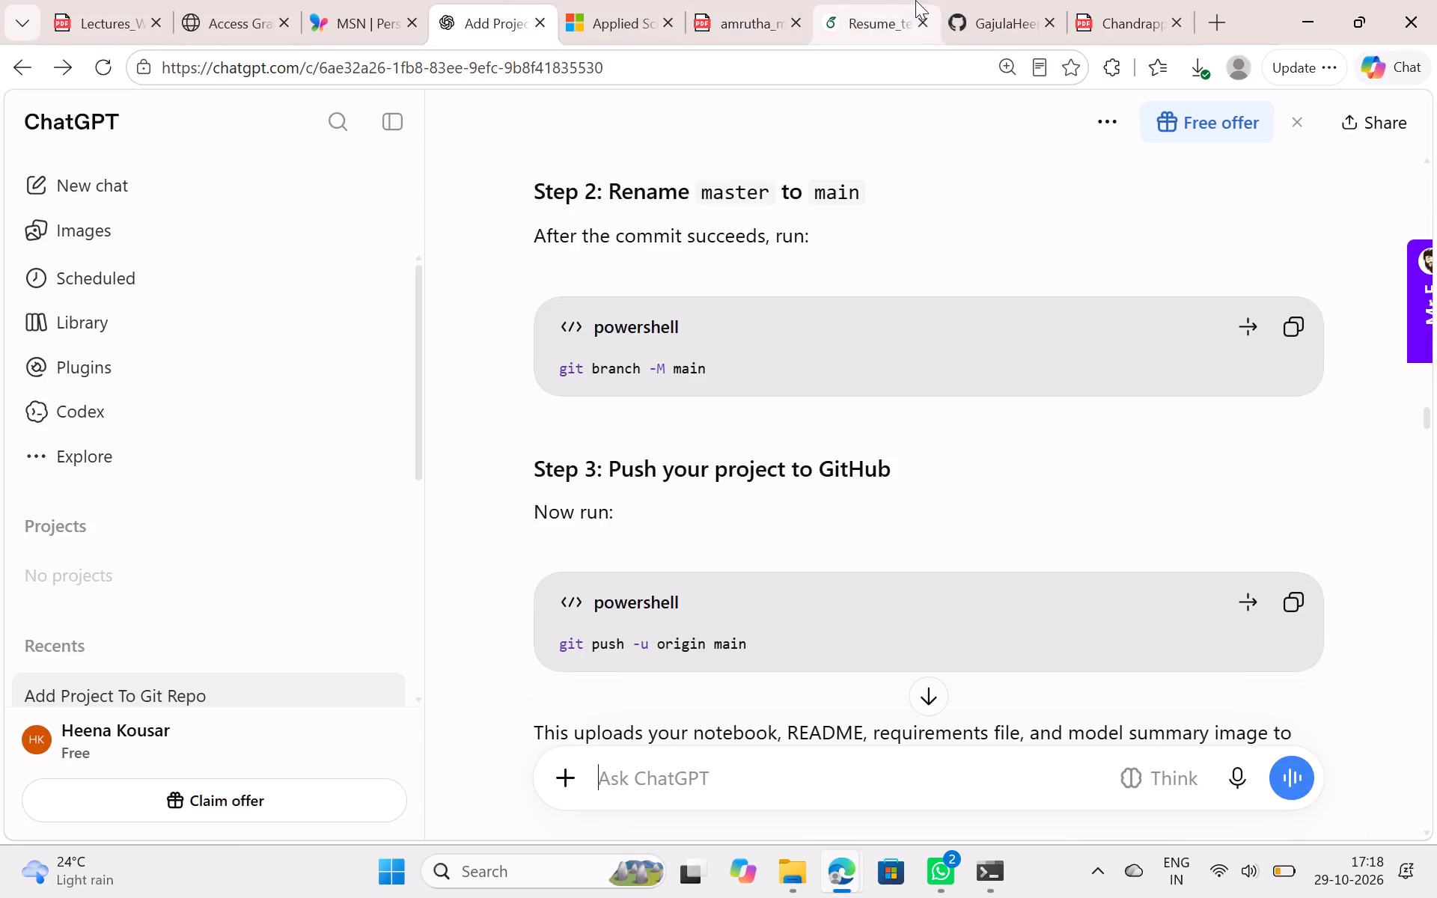
left_click(915, 0)
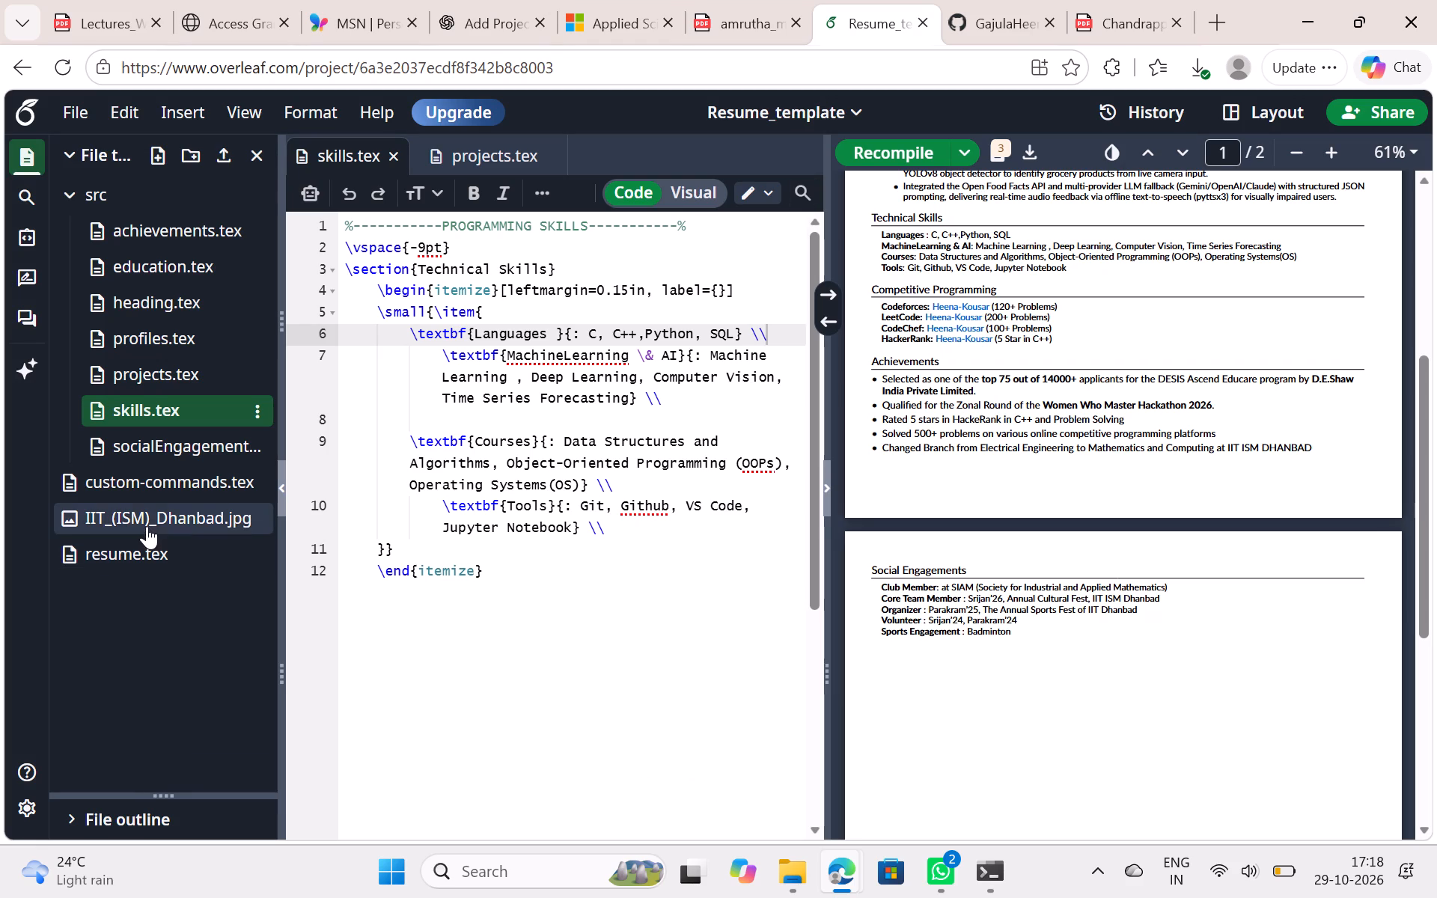
left_click(165, 455)
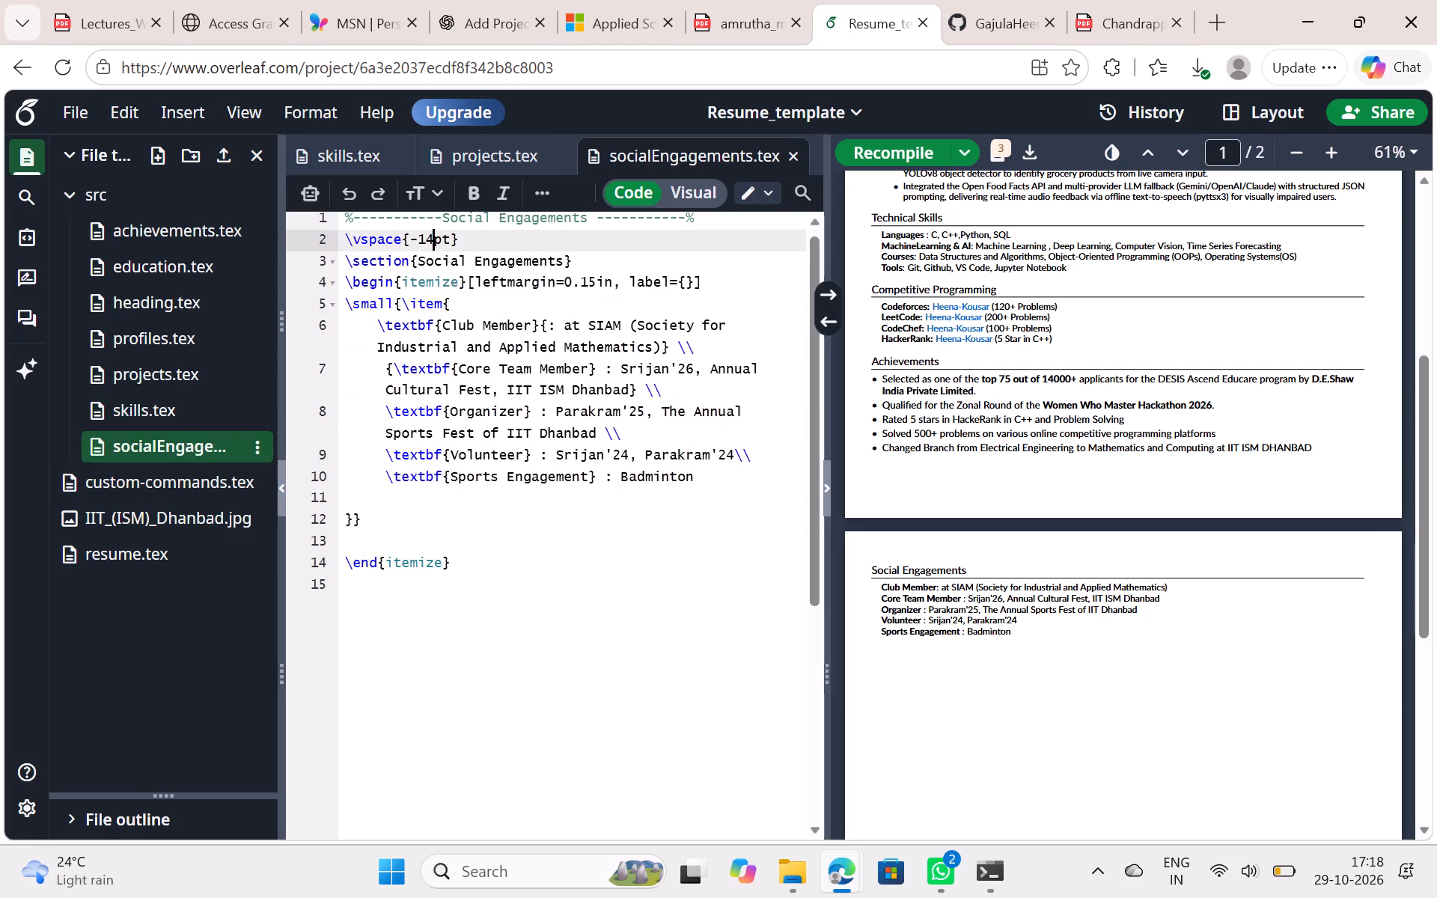
left_click_drag(693, 483, 527, 466)
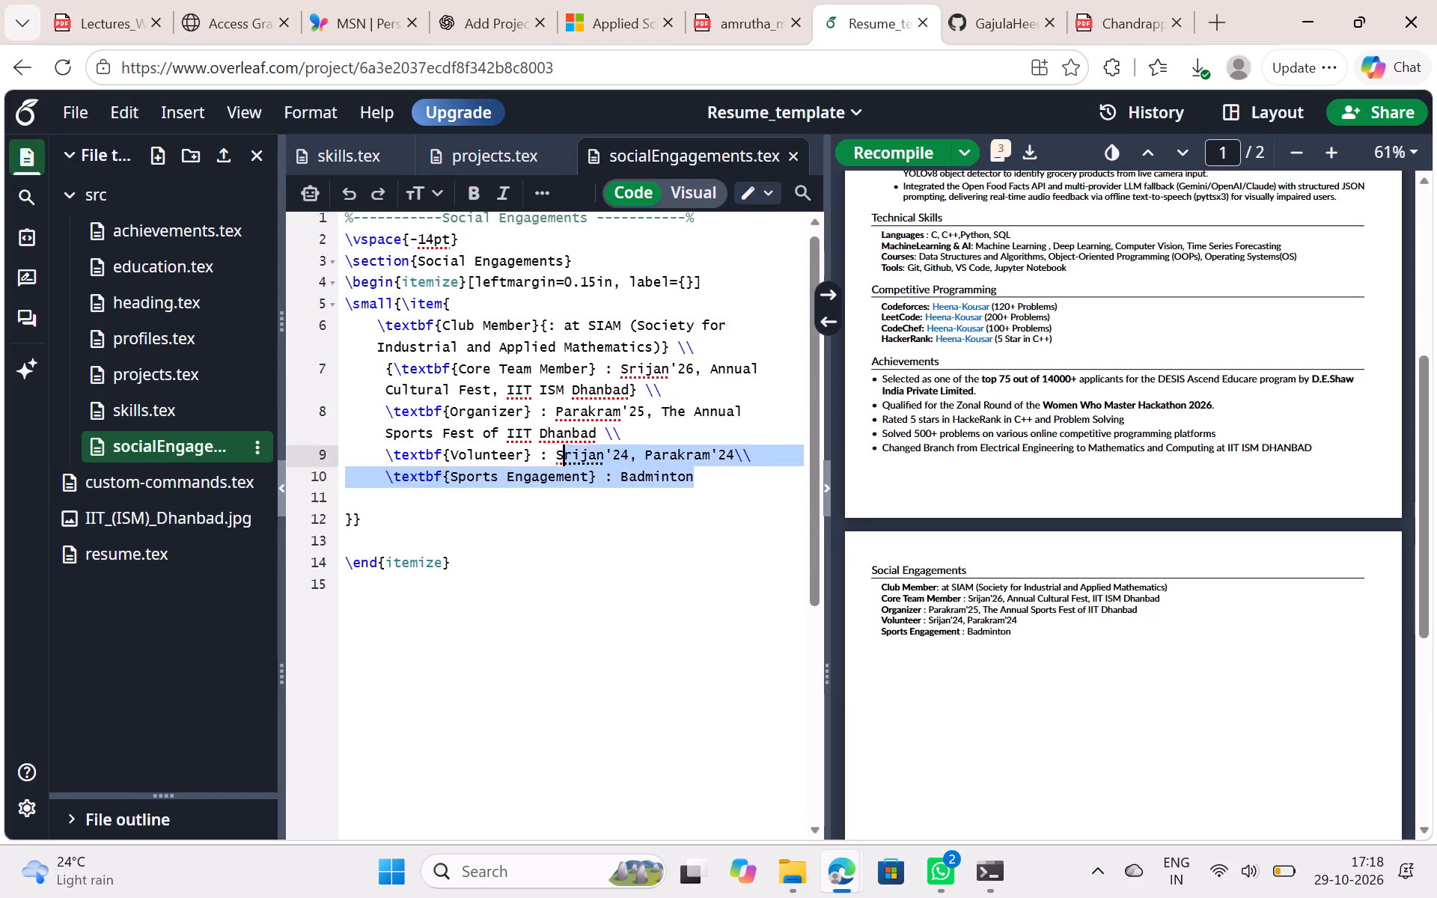
left_click_drag(527, 466, 340, 477)
key("BackSpace")
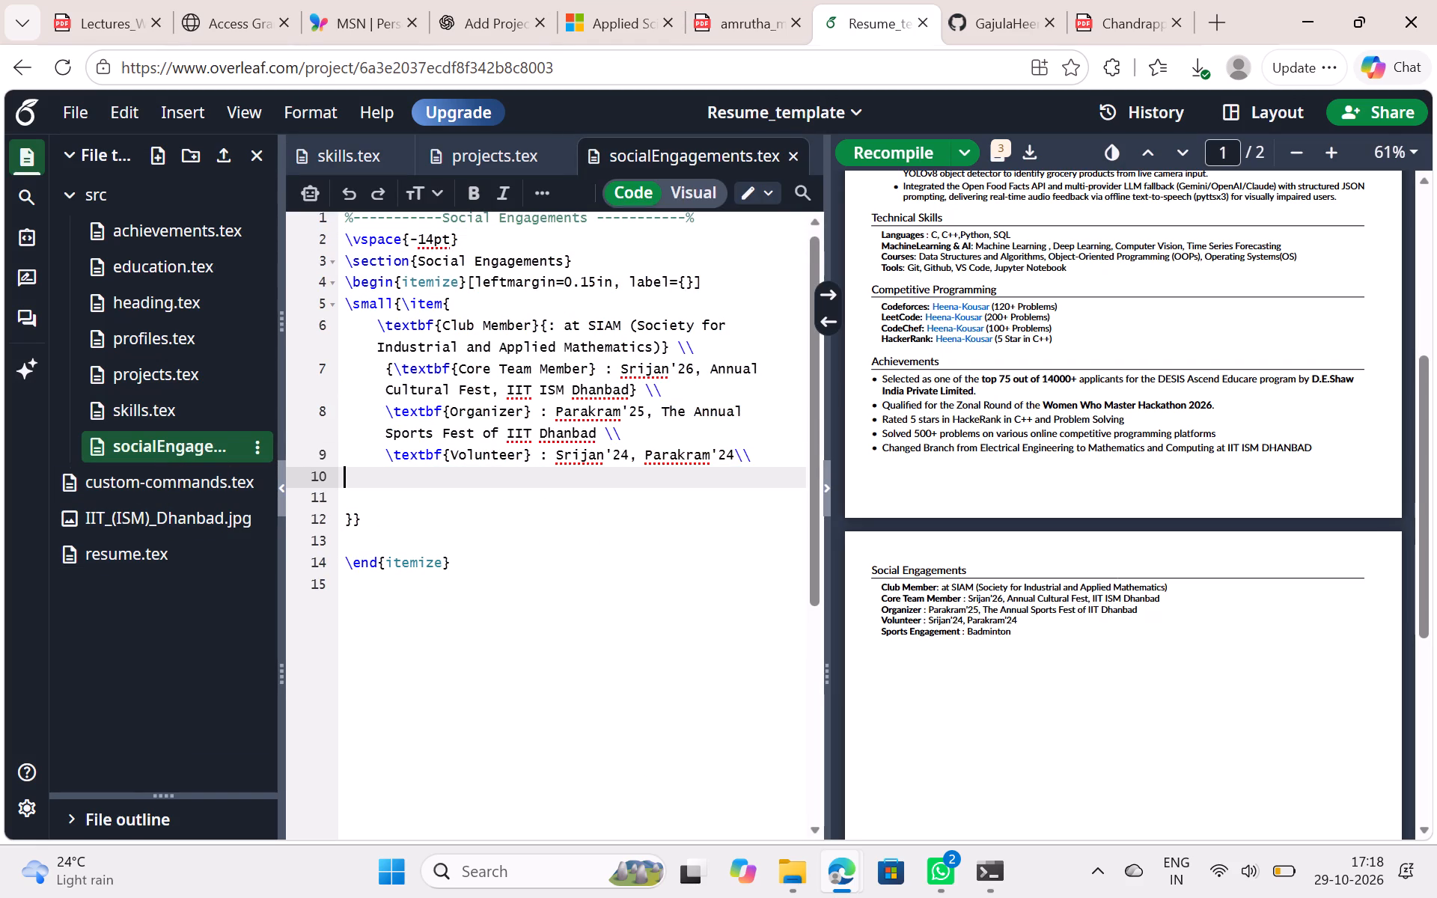